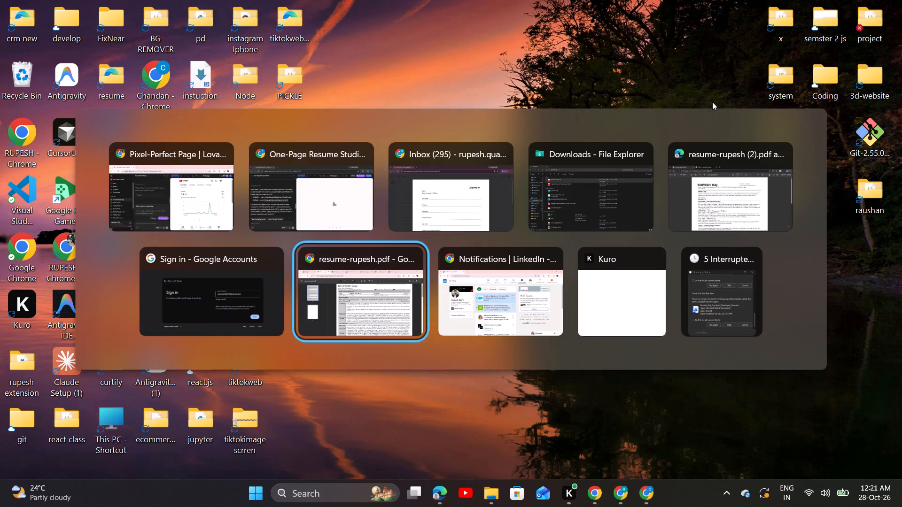
pyautogui.click(378, 1)
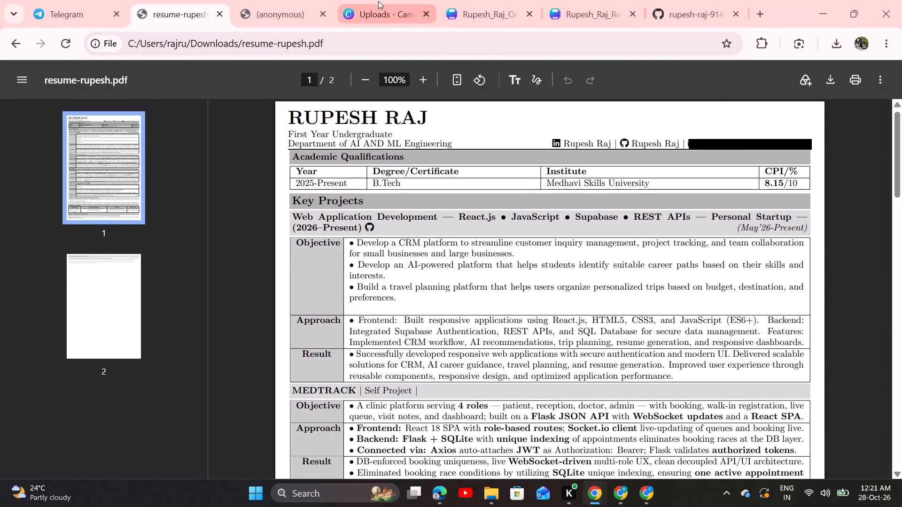
pyautogui.scroll(-2, 171, 342)
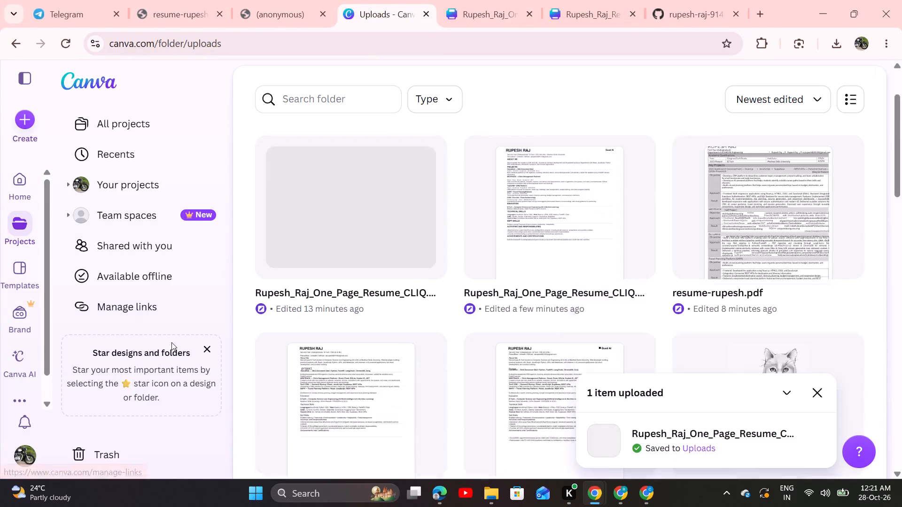
pyautogui.scroll(-1, 171, 342)
pyautogui.scroll(5, 424, 252)
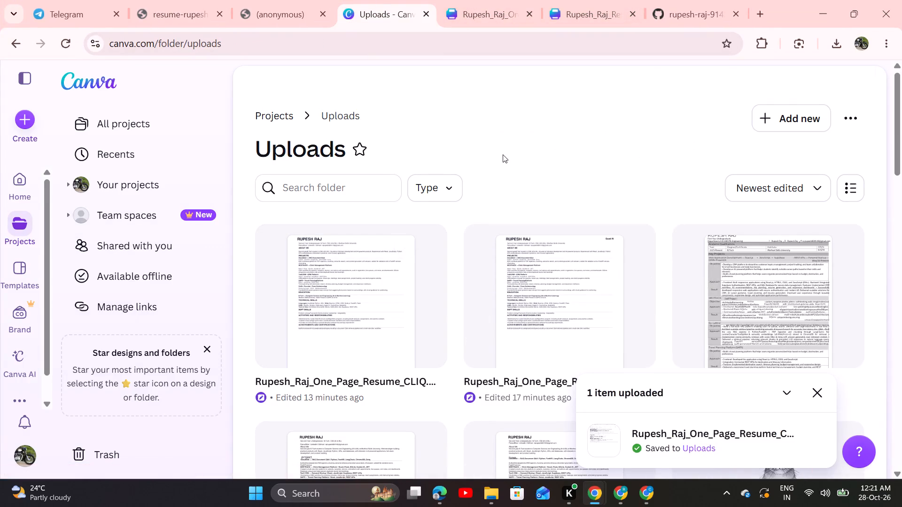
pyautogui.click(19, 369)
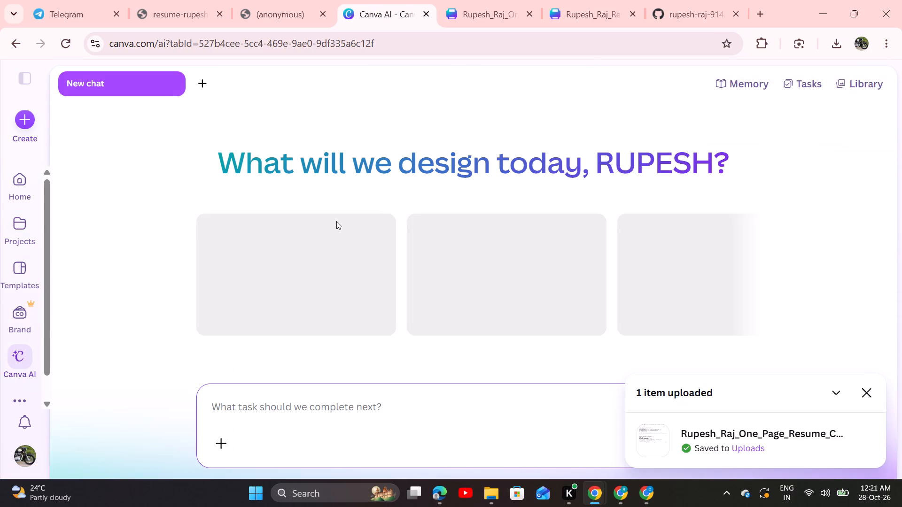
pyautogui.scroll(-1, 234, 291)
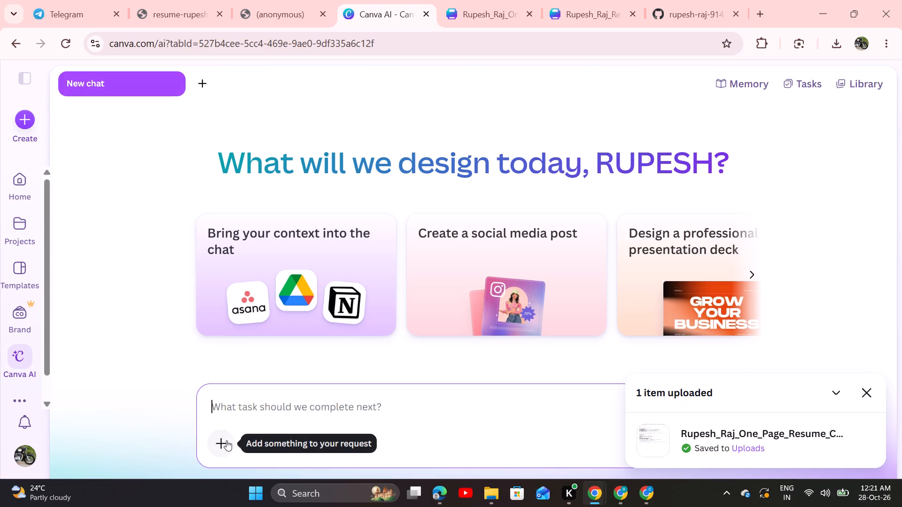
pyautogui.click(4, 263)
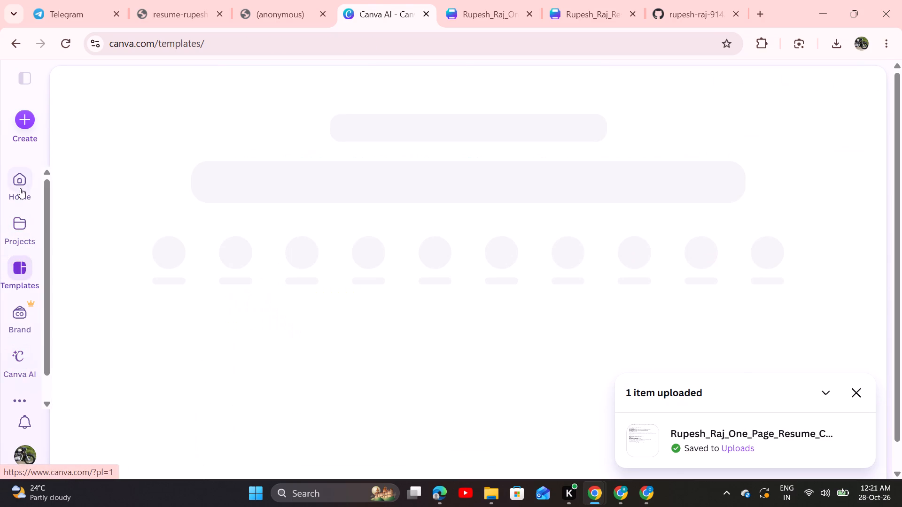
pyautogui.click(22, 175)
pyautogui.click(24, 133)
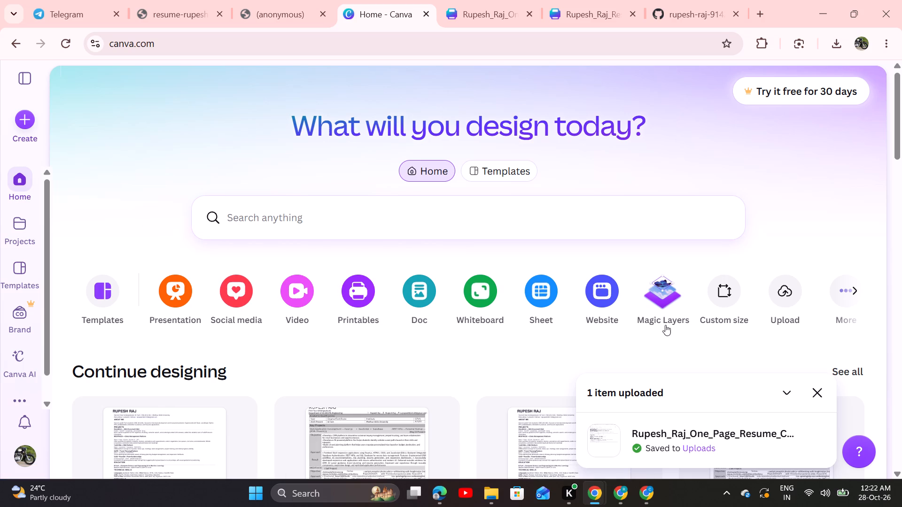
# Upload resume-rupesh (2).pdf to Canva and dismiss the upload notice.
pyautogui.click(789, 314)
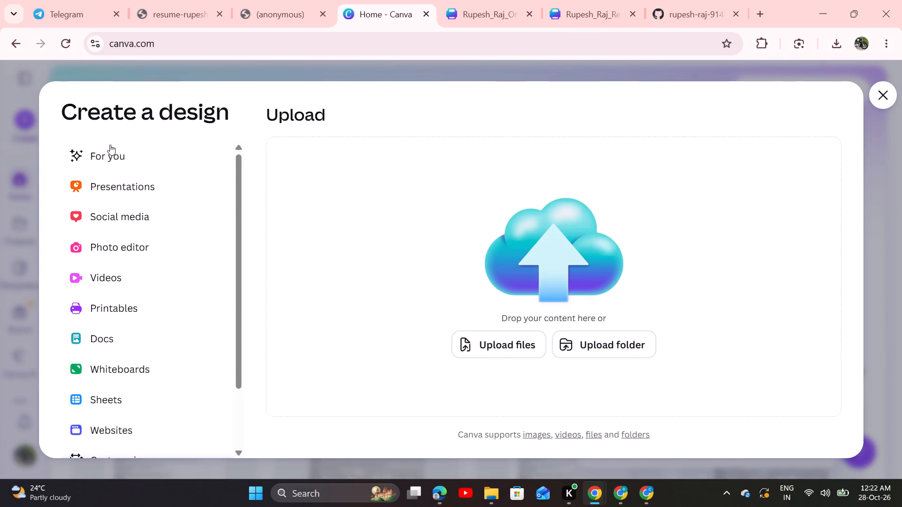
pyautogui.click(506, 341)
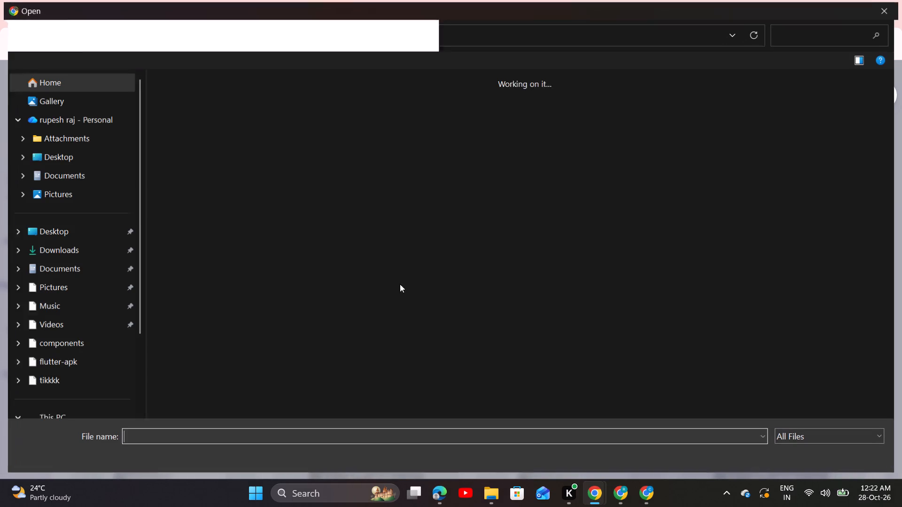
pyautogui.doubleClick(200, 95)
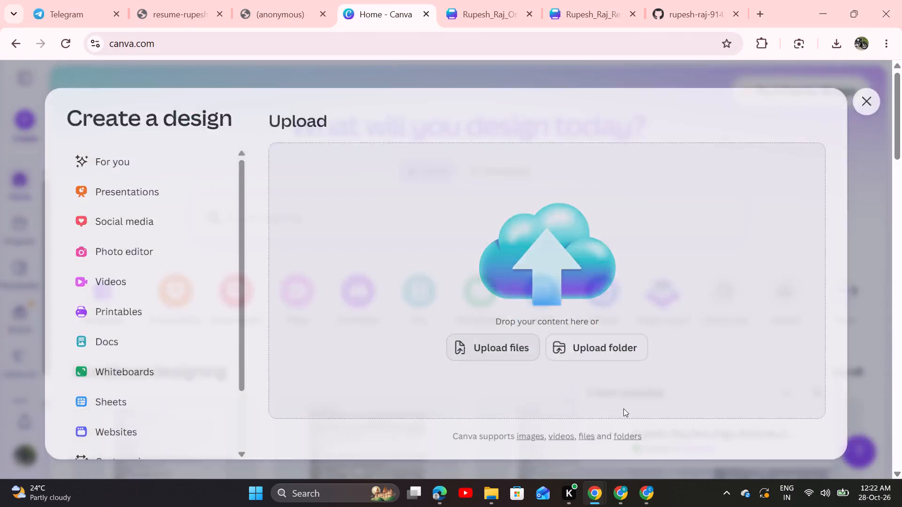
pyautogui.scroll(-2, 525, 405)
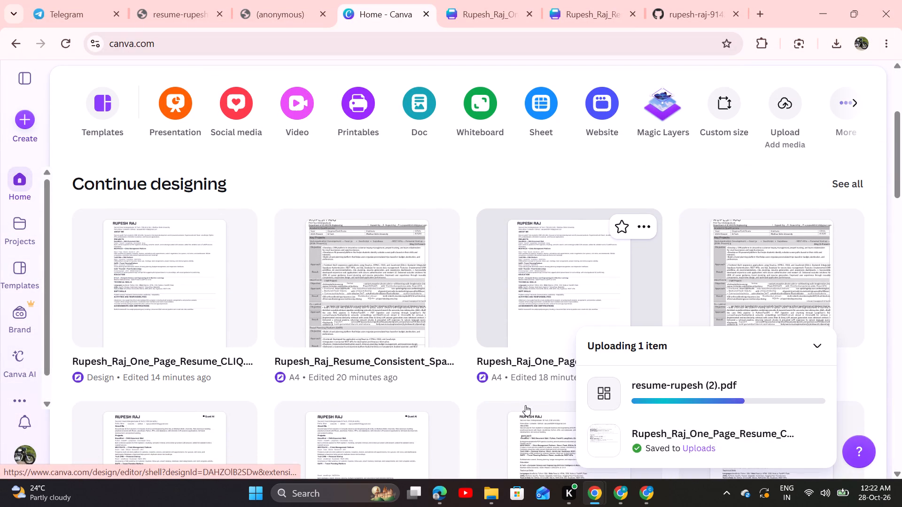
pyautogui.scroll(-1, 525, 405)
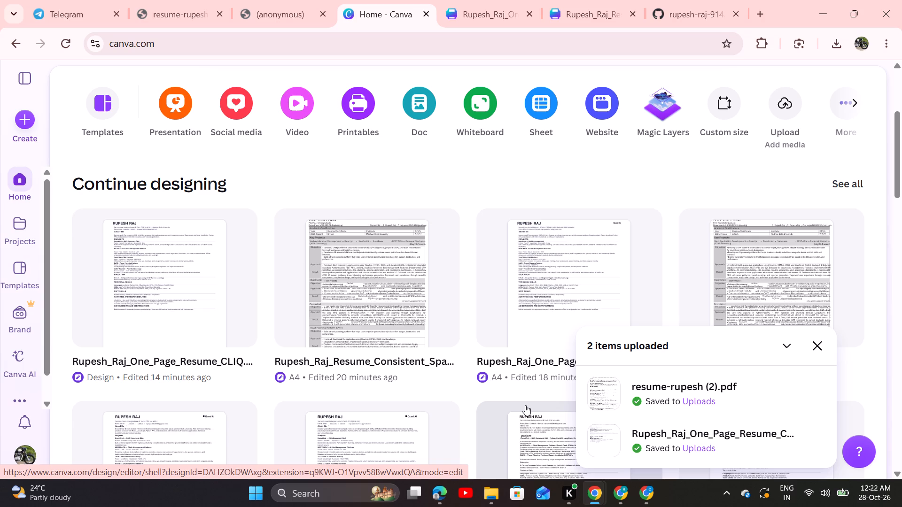
pyautogui.moveTo(227, 249); pyautogui.dragTo(358, 384)
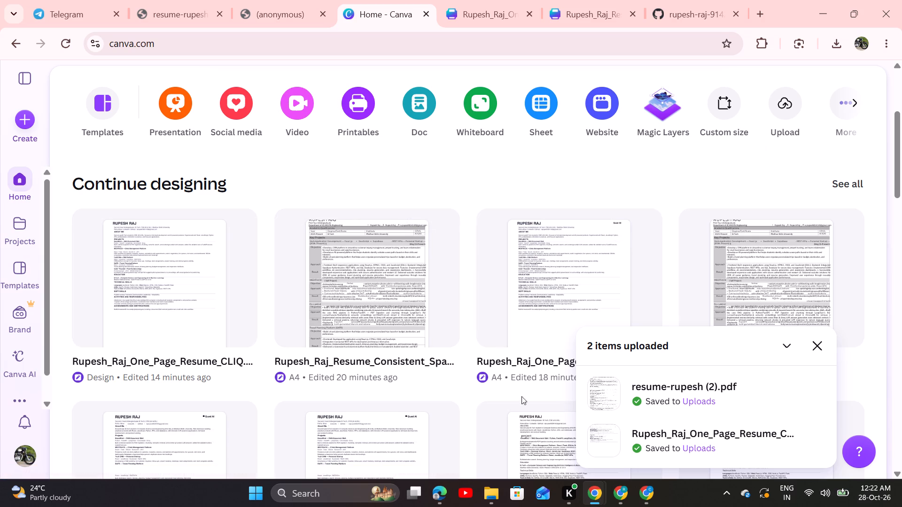
pyautogui.doubleClick(674, 407)
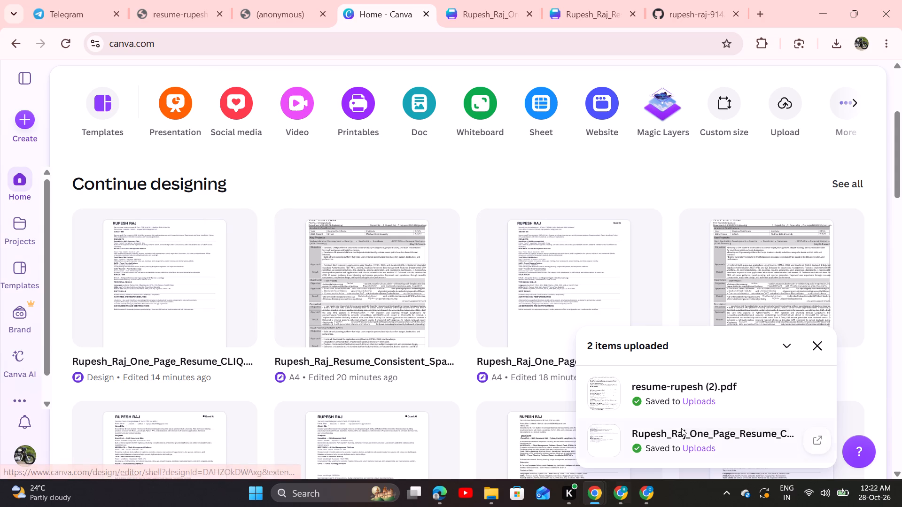
pyautogui.click(821, 354)
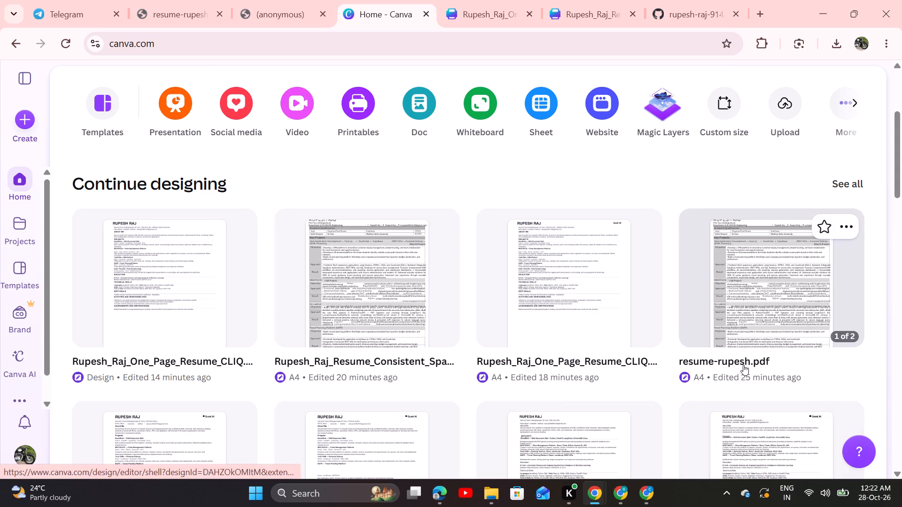
# Upload the file resume-rupesh (2) from the Downloads folder to Canva again.
pyautogui.scroll(2, 743, 365)
pyautogui.click(791, 296)
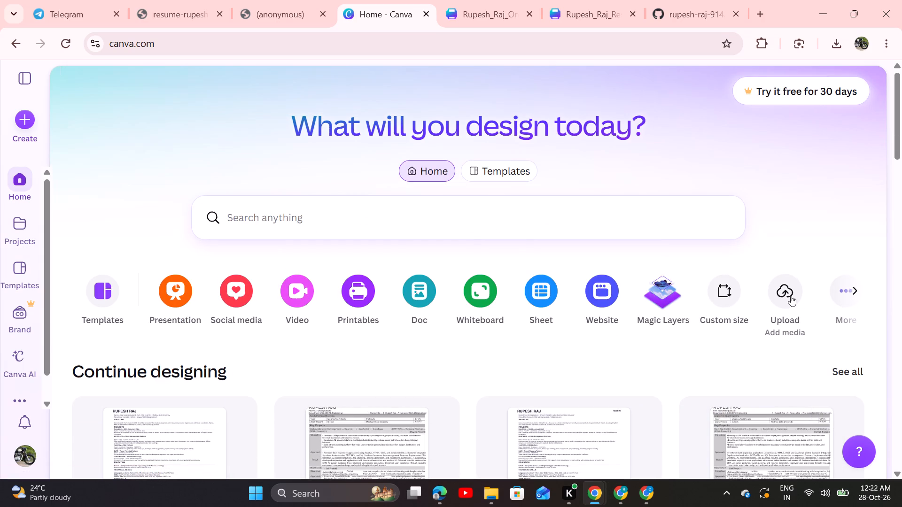
pyautogui.click(521, 351)
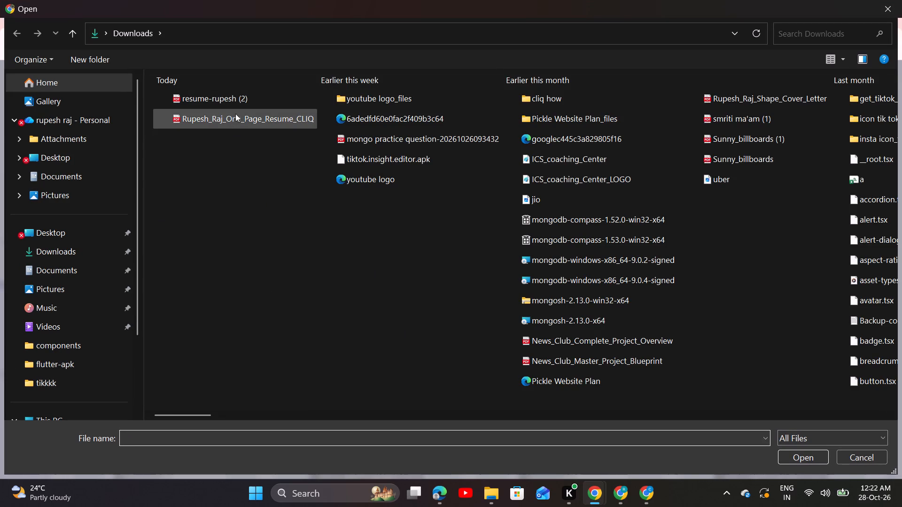
pyautogui.click(233, 100)
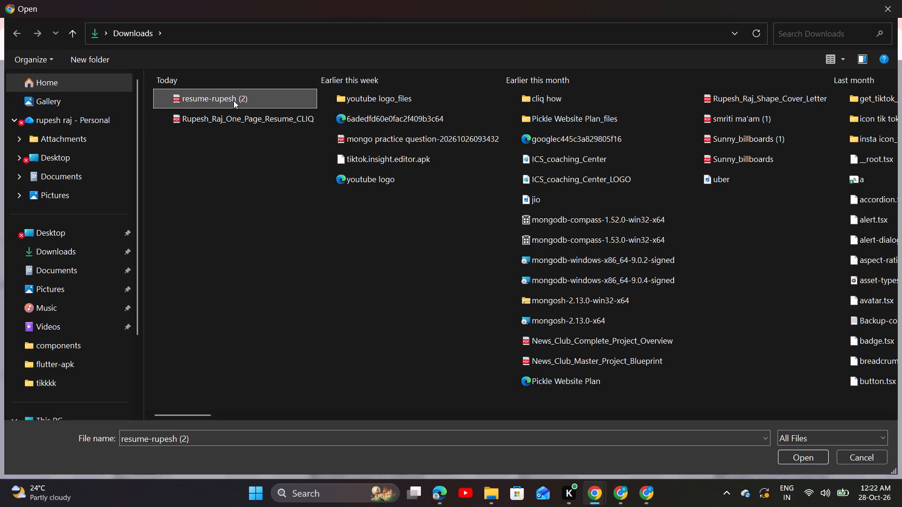
pyautogui.click(787, 455)
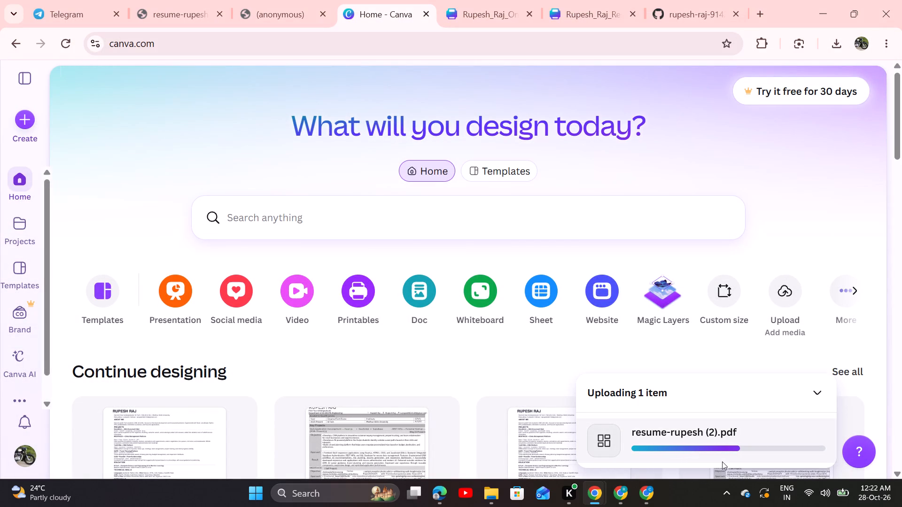
# Open the newly uploaded resume-rupesh (2).pdf in the Canva design editor.
pyautogui.click(601, 439)
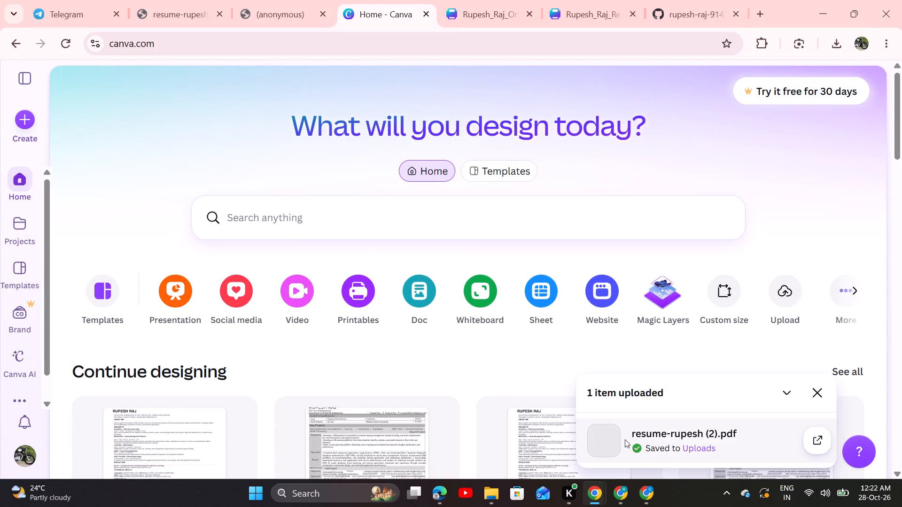
pyautogui.doubleClick(627, 440)
pyautogui.click(828, 434)
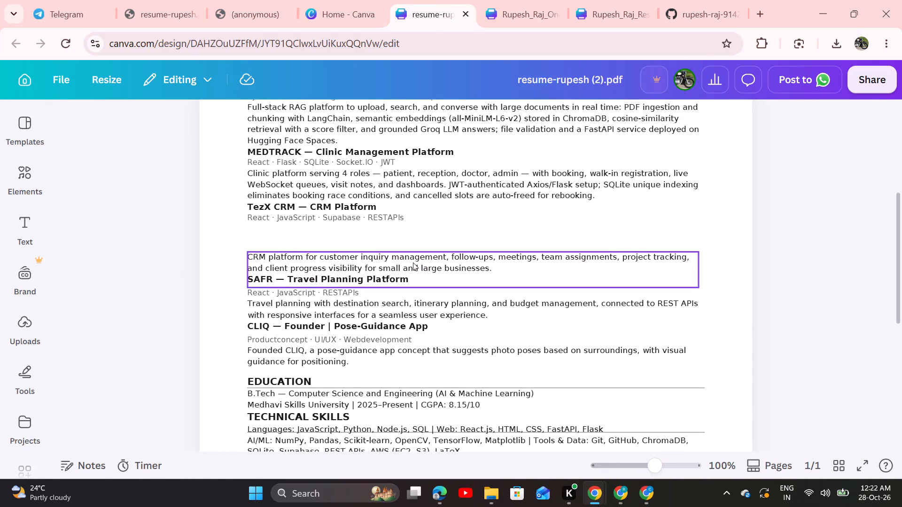
# Delete the undergraduate, B.Tech and university line beneath the name in the resume header.
pyautogui.scroll(2, 428, 218)
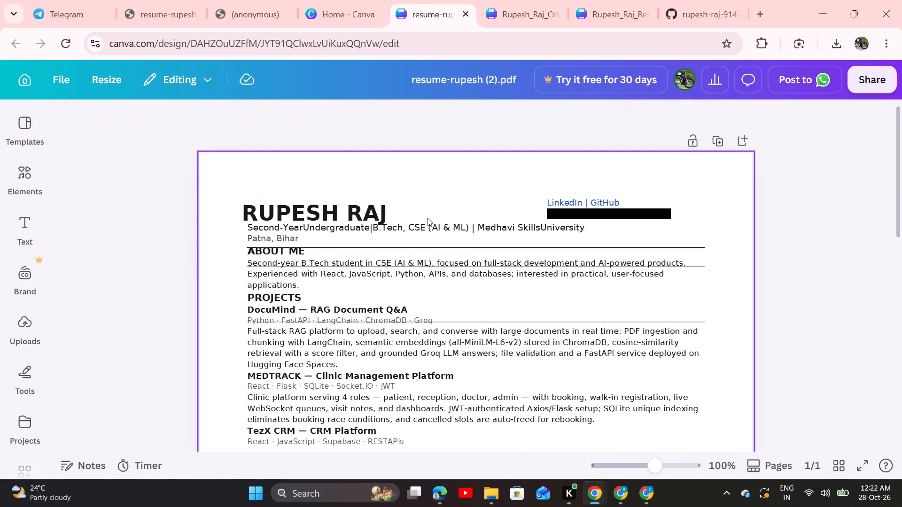
pyautogui.scroll(2, 428, 218)
pyautogui.click(347, 233)
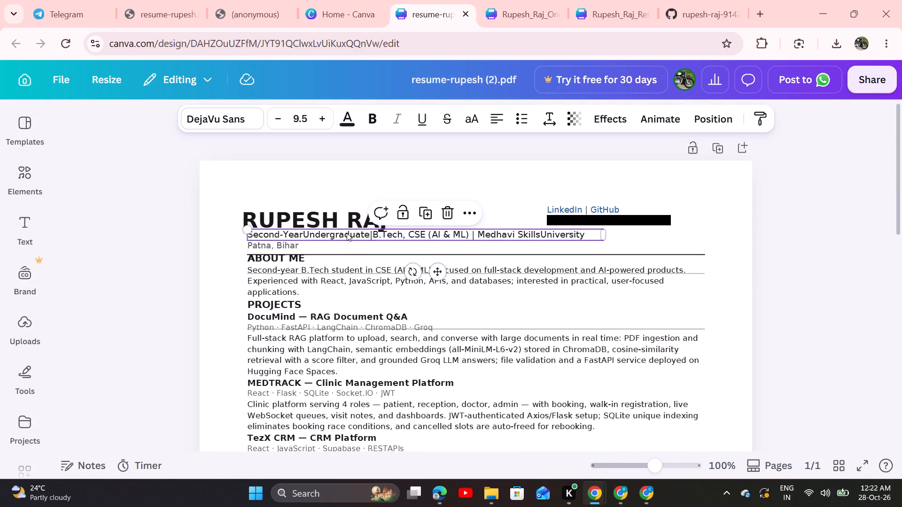
pyautogui.press('BackSpace')
# Nudge the header text block with the LinkedIn and GitHub links slightly down and left on the page.
pyautogui.moveTo(597, 207); pyautogui.dragTo(595, 207)
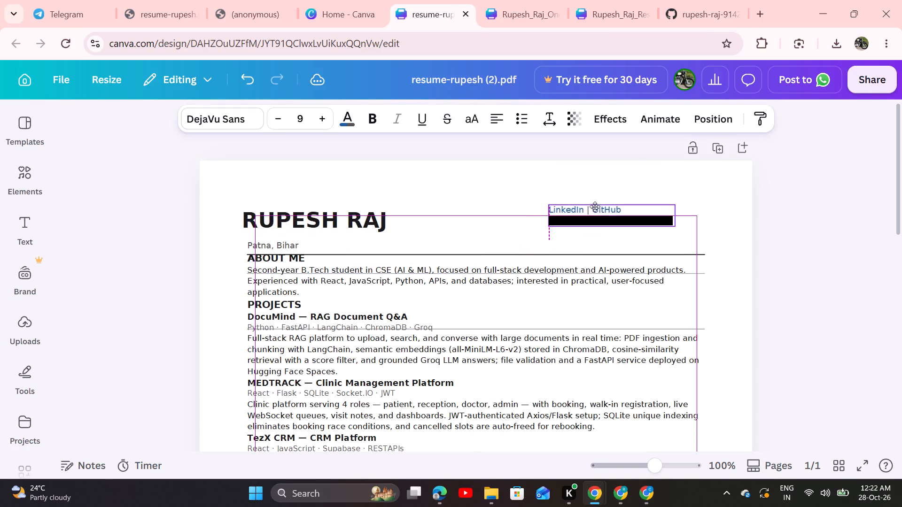
pyautogui.moveTo(595, 207); pyautogui.dragTo(592, 210)
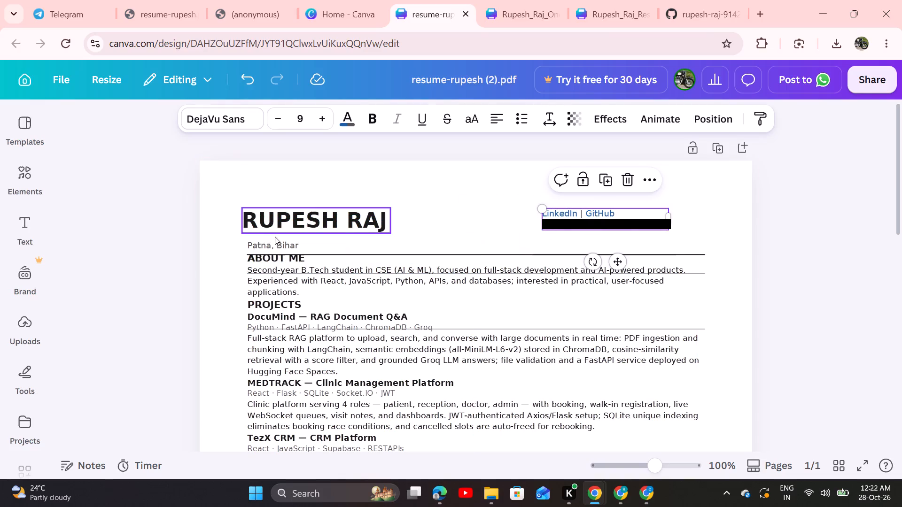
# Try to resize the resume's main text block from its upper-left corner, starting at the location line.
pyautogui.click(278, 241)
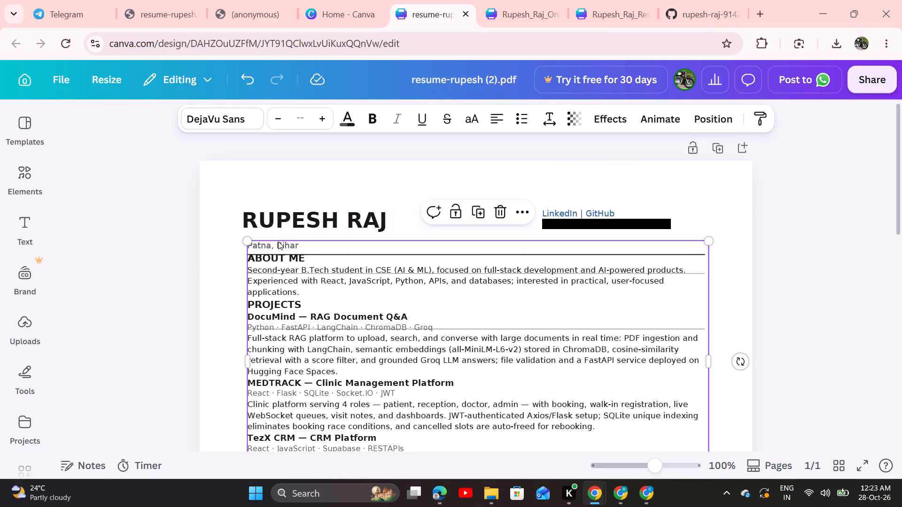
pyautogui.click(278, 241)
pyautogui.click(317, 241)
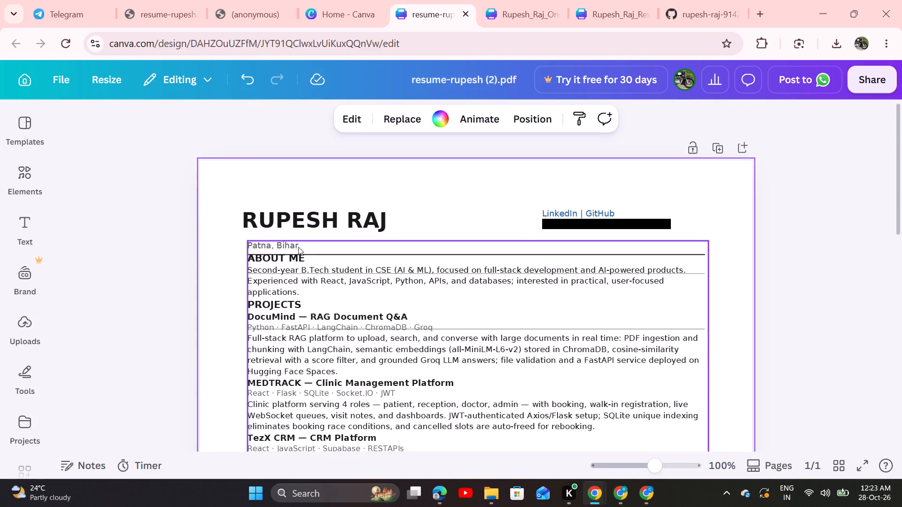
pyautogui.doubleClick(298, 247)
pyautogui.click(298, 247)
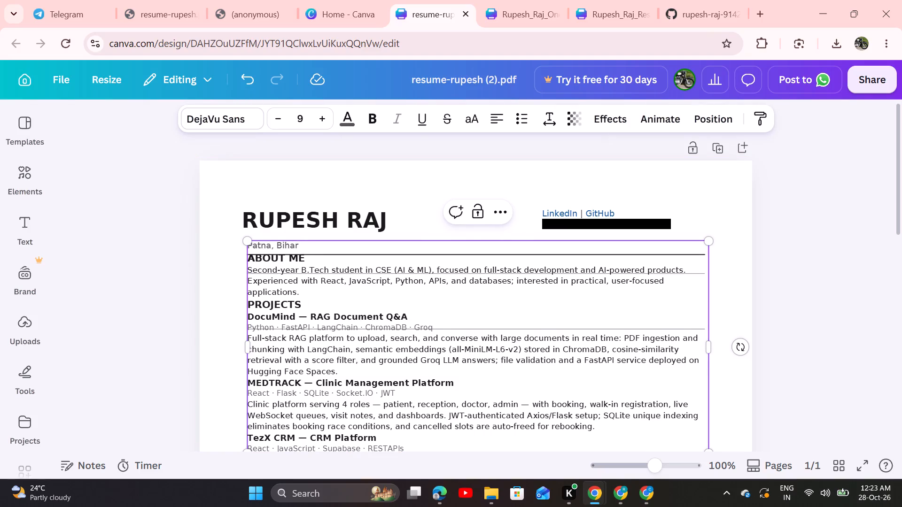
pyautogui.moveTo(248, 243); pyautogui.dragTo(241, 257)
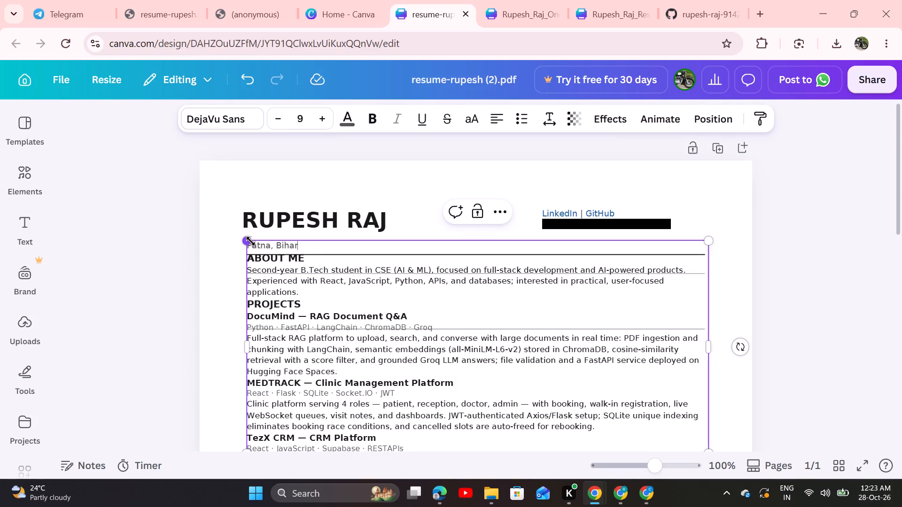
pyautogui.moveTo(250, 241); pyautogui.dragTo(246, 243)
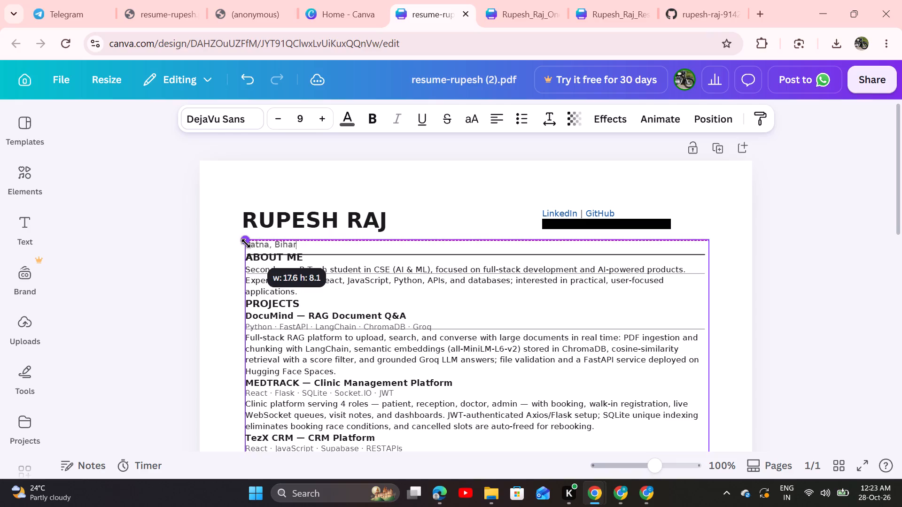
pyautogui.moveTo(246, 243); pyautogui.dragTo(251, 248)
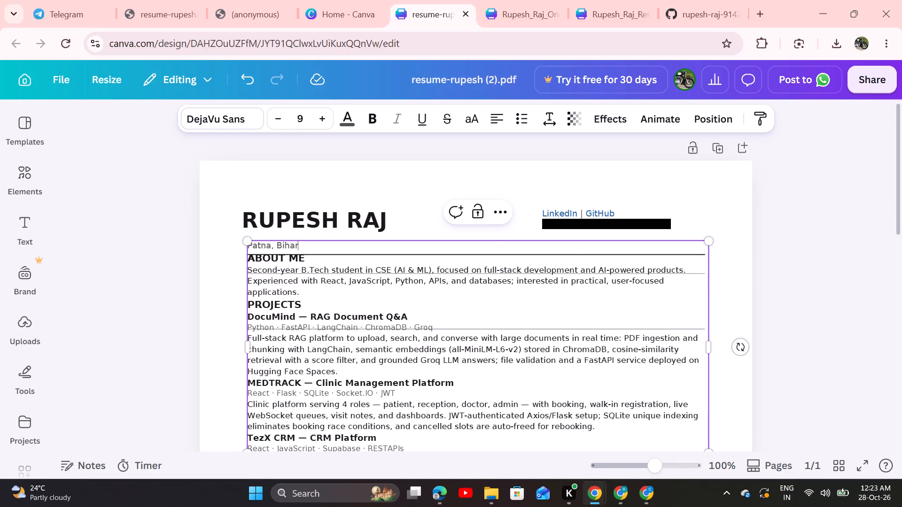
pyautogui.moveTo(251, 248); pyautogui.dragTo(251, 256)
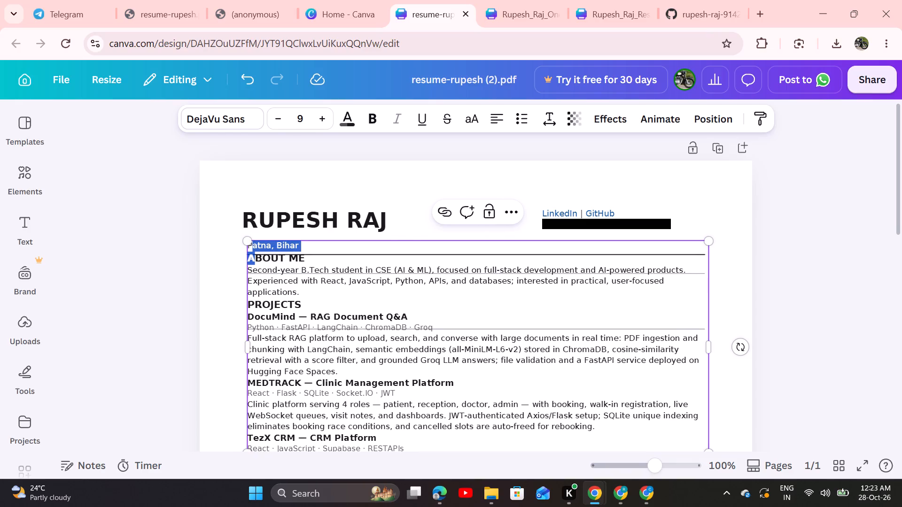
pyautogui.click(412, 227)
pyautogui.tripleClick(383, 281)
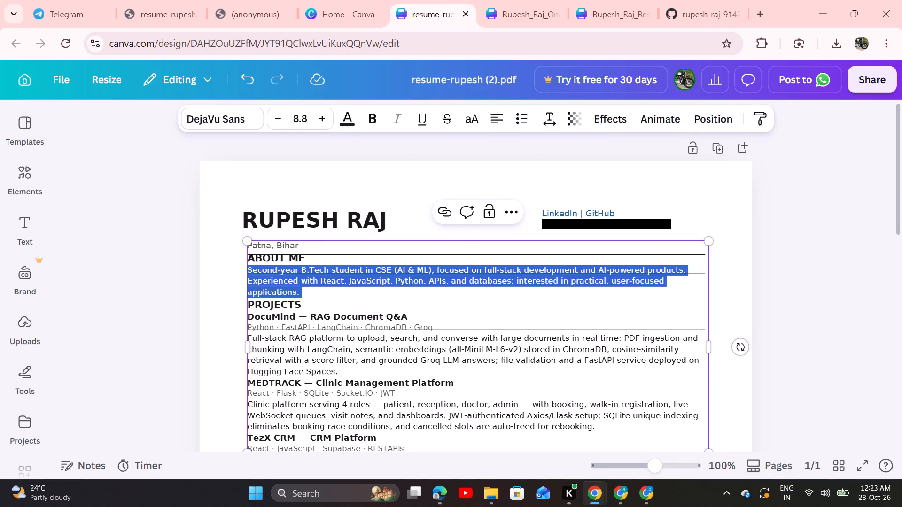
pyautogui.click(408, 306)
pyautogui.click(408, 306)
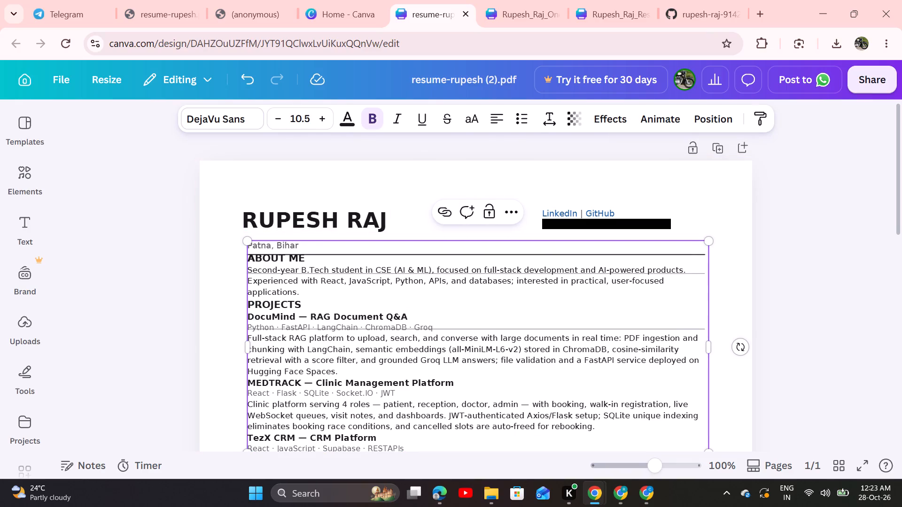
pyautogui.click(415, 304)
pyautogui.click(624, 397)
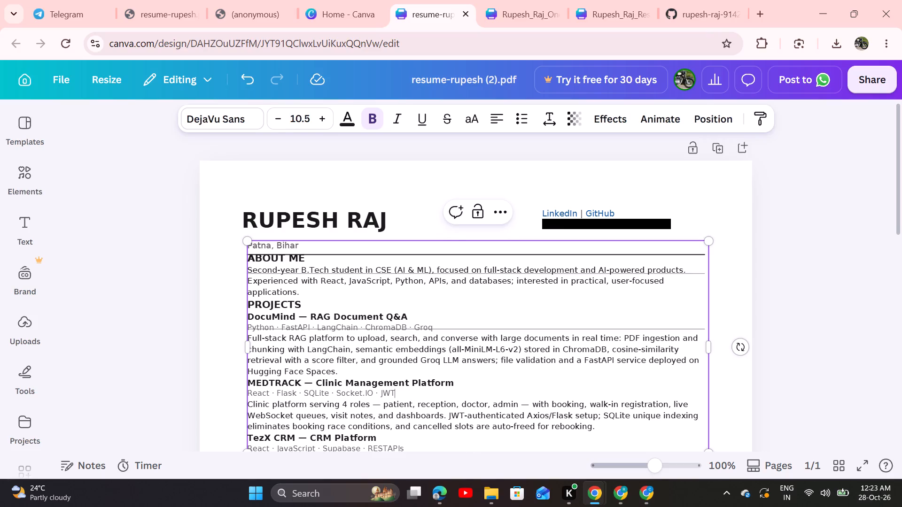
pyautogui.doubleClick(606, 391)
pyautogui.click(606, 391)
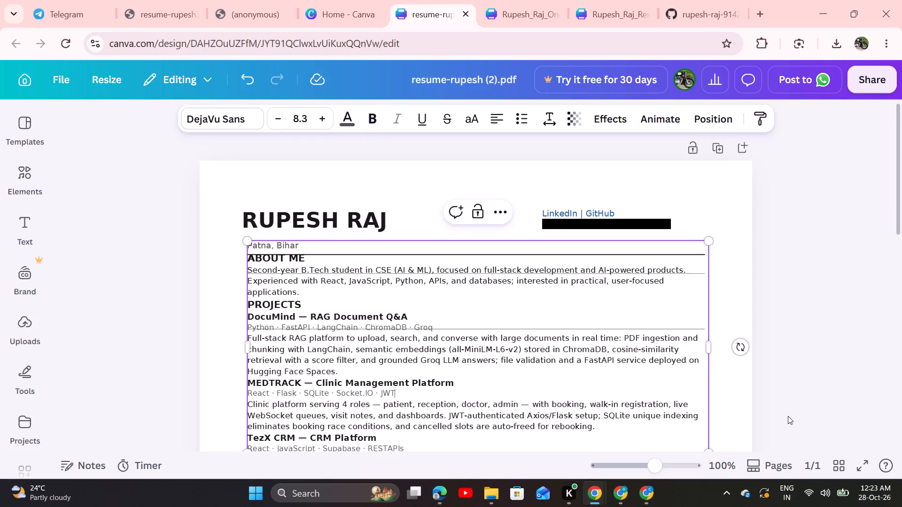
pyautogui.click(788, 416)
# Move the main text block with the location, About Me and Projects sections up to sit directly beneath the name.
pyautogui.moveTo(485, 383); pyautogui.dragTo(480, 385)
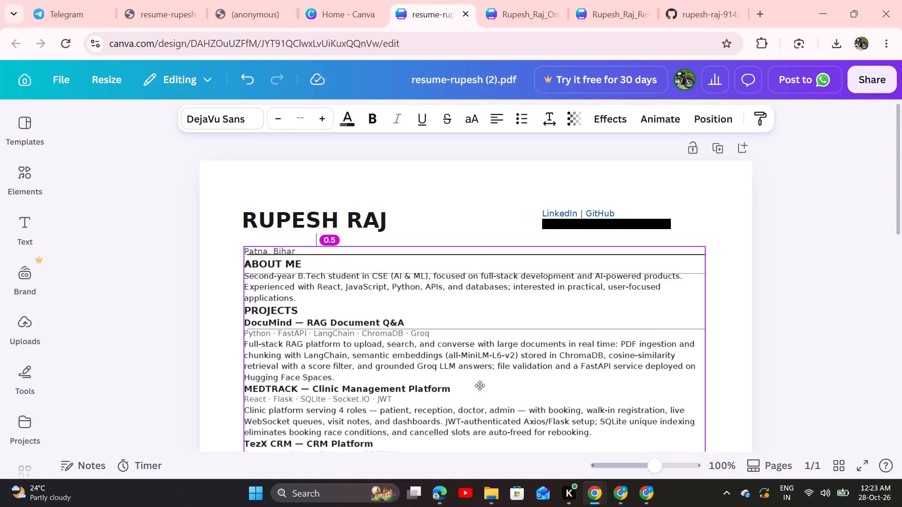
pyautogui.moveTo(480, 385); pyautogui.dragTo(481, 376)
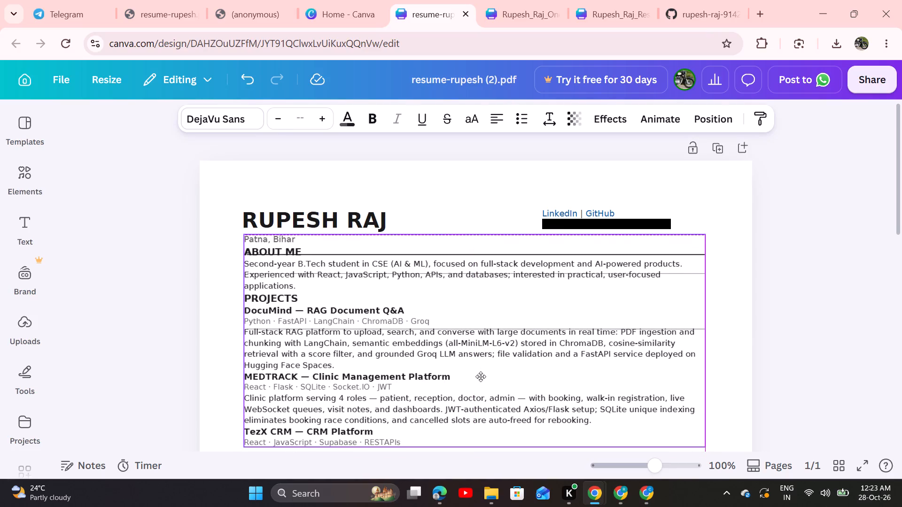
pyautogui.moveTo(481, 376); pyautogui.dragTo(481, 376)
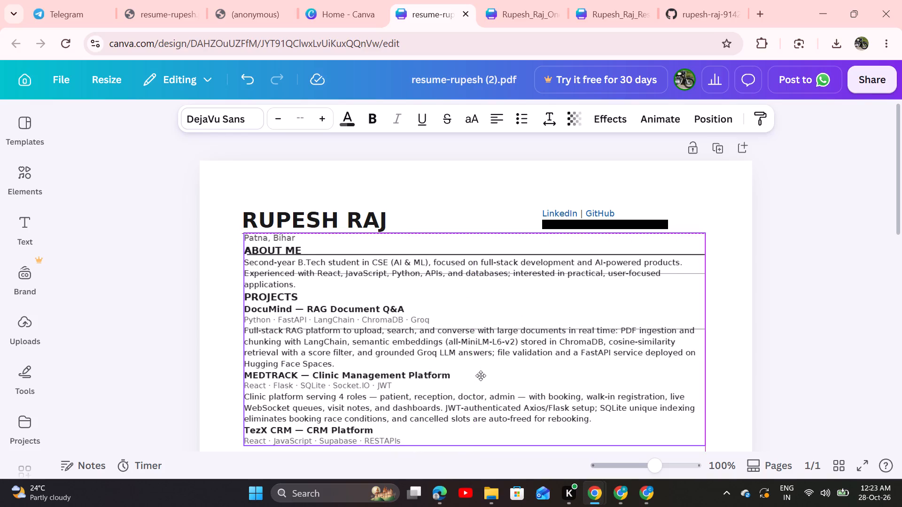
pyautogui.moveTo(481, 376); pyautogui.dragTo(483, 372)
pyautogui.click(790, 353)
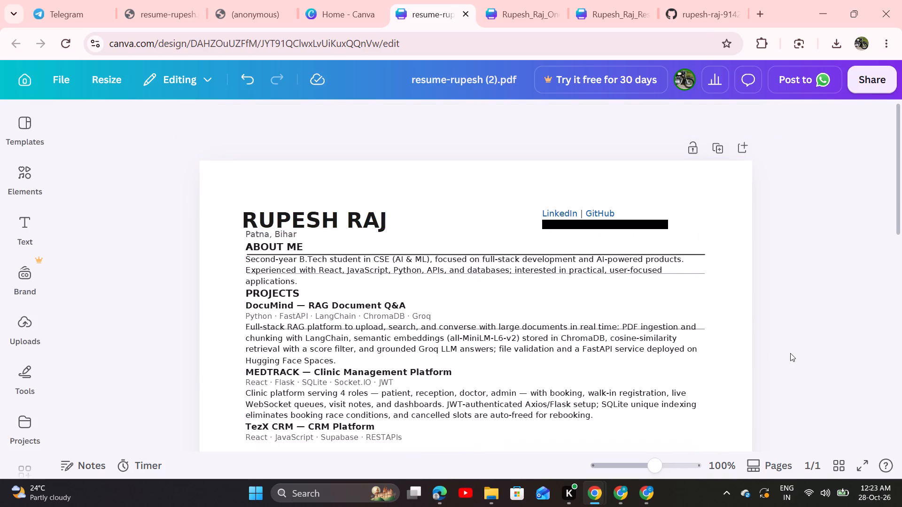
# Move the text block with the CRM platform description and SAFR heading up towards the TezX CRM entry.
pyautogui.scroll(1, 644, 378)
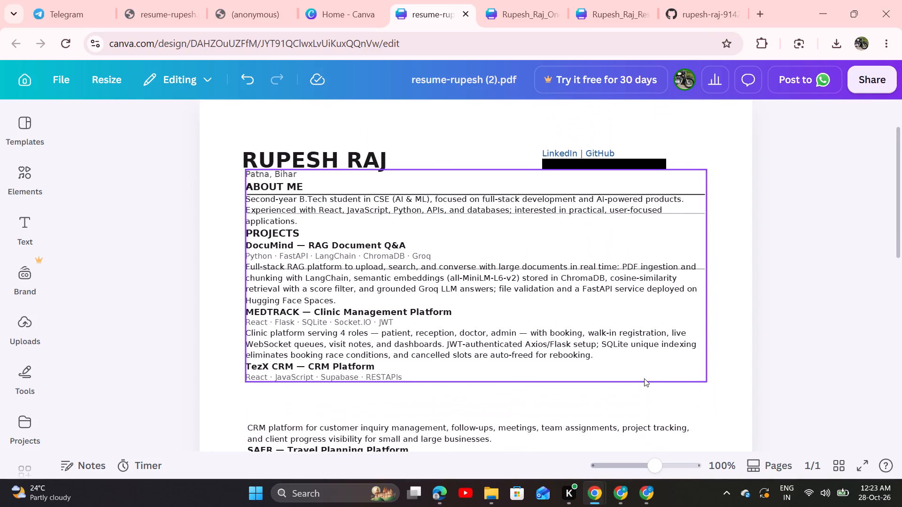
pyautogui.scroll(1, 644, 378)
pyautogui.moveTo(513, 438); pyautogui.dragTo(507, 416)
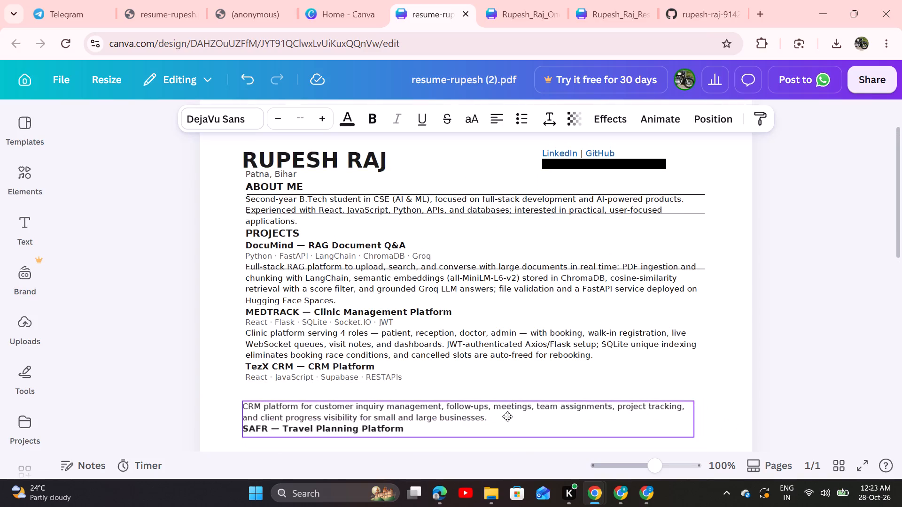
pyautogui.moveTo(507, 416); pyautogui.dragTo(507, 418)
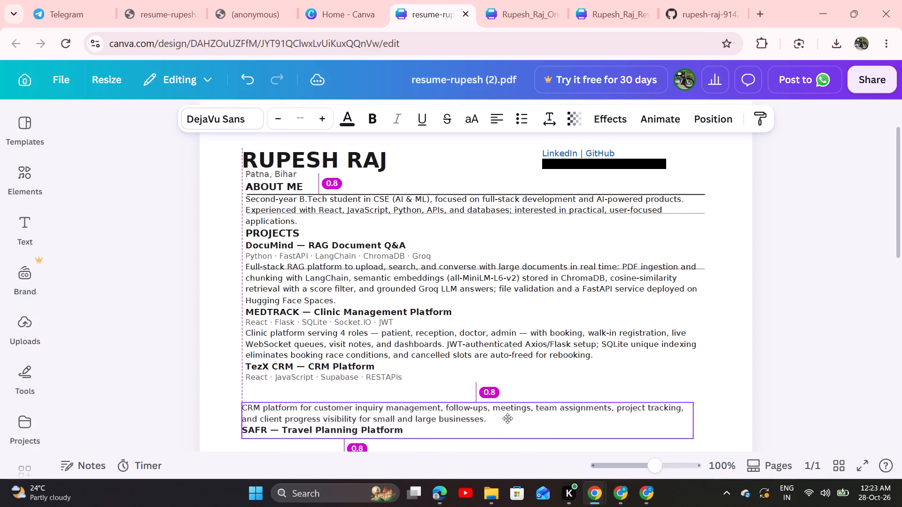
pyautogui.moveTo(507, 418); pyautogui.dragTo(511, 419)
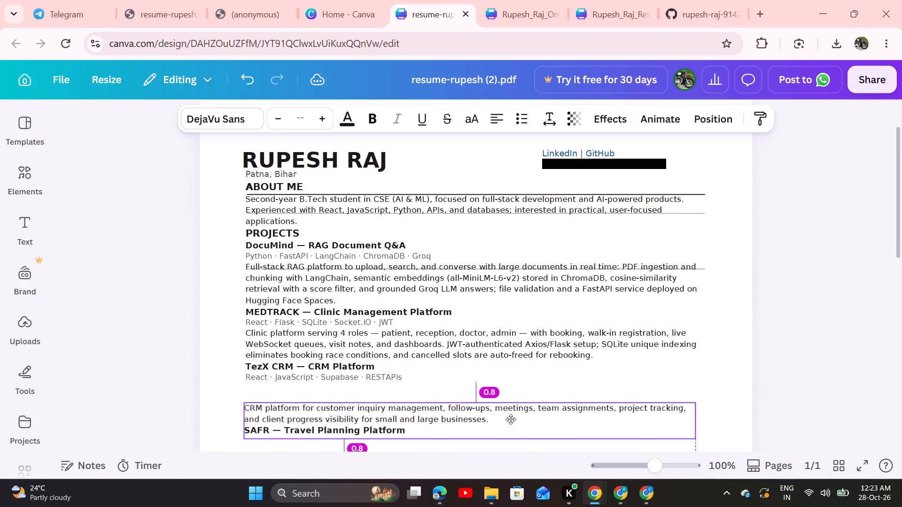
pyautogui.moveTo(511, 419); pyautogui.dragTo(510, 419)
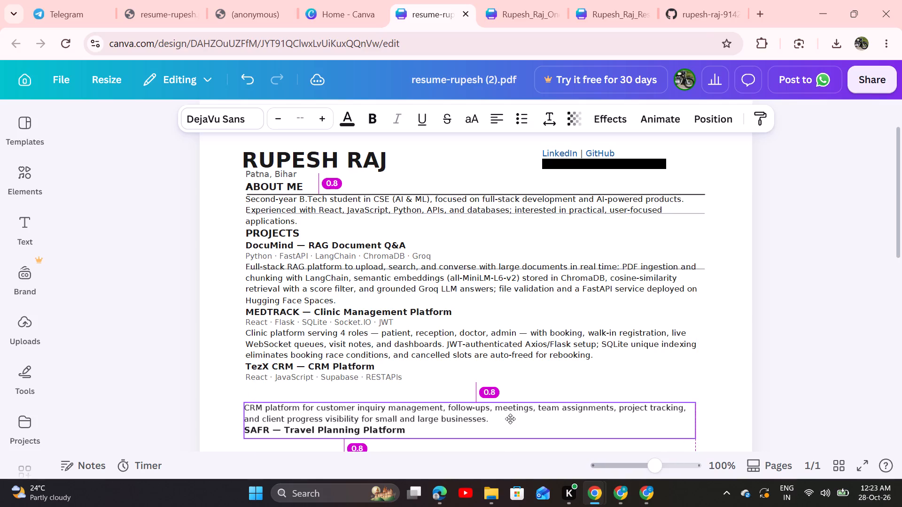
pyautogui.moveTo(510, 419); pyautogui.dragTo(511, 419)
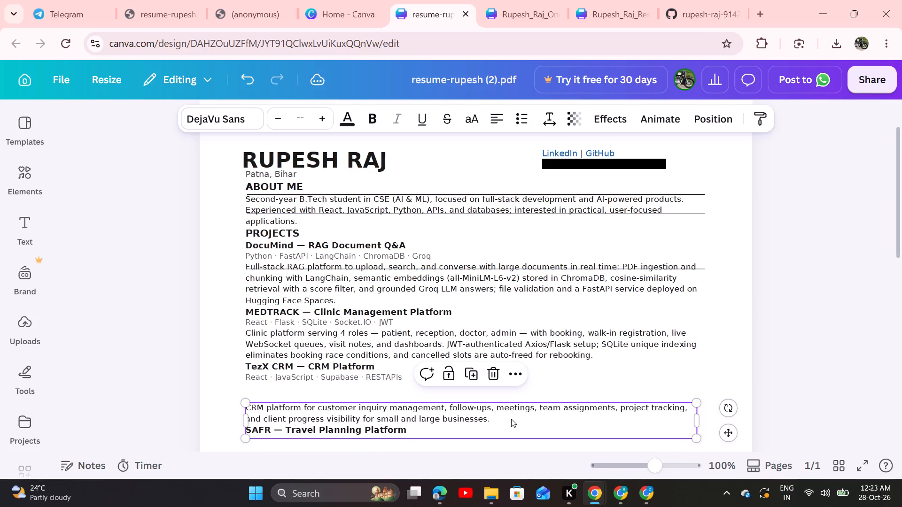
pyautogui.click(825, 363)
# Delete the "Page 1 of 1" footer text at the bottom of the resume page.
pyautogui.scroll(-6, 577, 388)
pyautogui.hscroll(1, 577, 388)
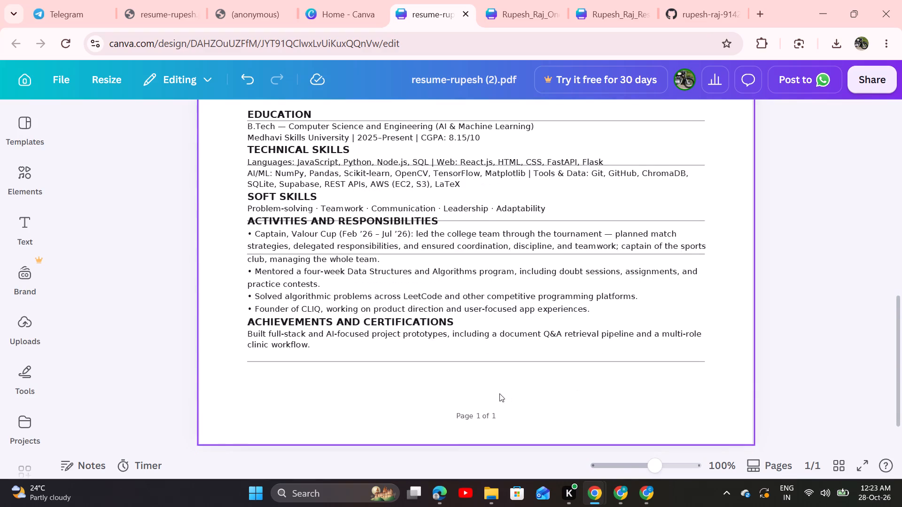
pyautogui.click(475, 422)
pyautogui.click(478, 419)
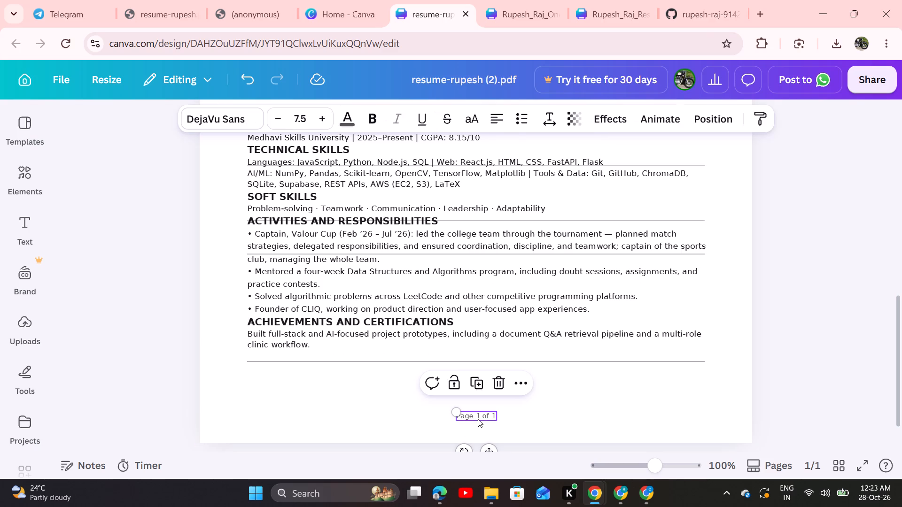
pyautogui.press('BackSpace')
# Undo all edits made to the resume so far, back to its originally imported layout.
pyautogui.scroll(1, 428, 390)
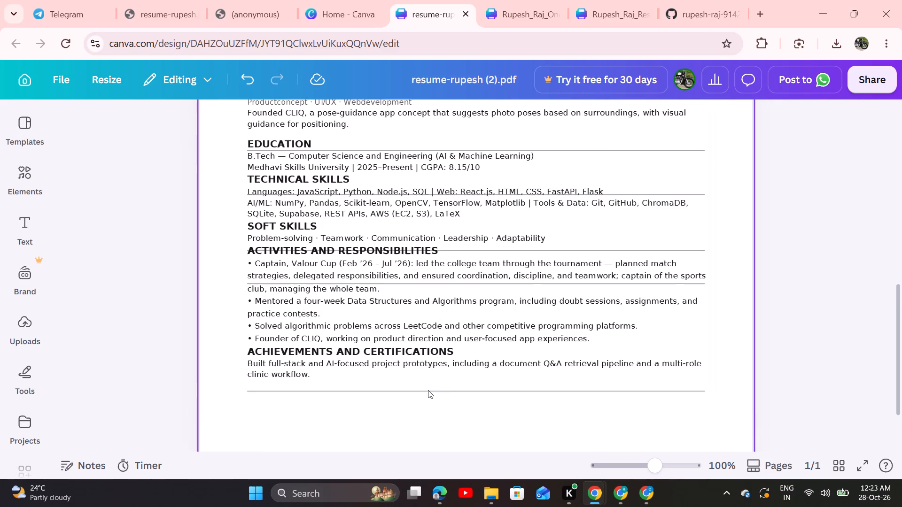
pyautogui.scroll(2, 428, 390)
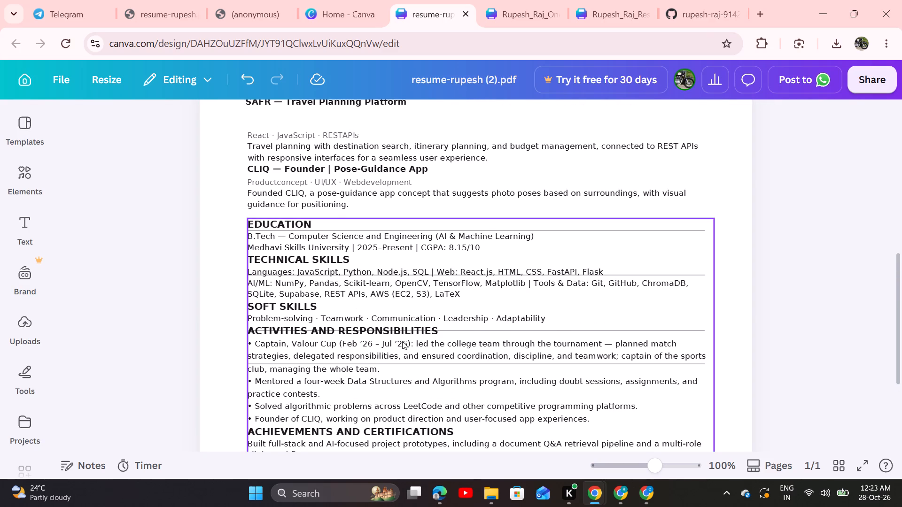
pyautogui.hotkey('ctrl', 'z')
pyautogui.hotkey('ctrl', 'z')
pyautogui.hotkey('ctrl', 'z')
pyautogui.hotkey('ctrl', 'z')
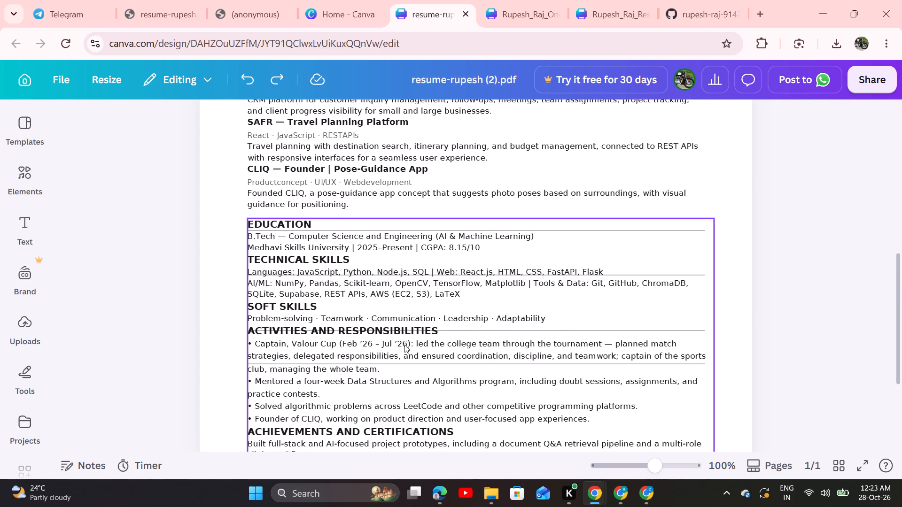
pyautogui.hotkey('ctrl', 'z')
pyautogui.hotkey('ctrl', 'z')
pyautogui.hotkey('ctrl', 'z')
pyautogui.hotkey('ctrl', 'z')
pyautogui.hotkey('ctrl', 'z')
pyautogui.hotkey('ctrl', 'z')
pyautogui.hotkey('ctrl', 'z')
pyautogui.hotkey('ctrl', 'z')
pyautogui.hotkey('ctrl', 'z')
pyautogui.hotkey('ctrl', 'z')
pyautogui.hotkey('ctrl', 'z')
pyautogui.hotkey('ctrl', 'z')
pyautogui.hotkey('ctrl', 'z')
pyautogui.hotkey('ctrl', 'z')
pyautogui.hotkey('ctrl', 'z')
pyautogui.hotkey('ctrl', 'z')
pyautogui.hotkey('ctrl', 'z')
pyautogui.hotkey('ctrl', 'z')
pyautogui.hotkey('ctrl', 'z')
pyautogui.hotkey('ctrl', 'z')
pyautogui.hotkey('ctrl', 'z')
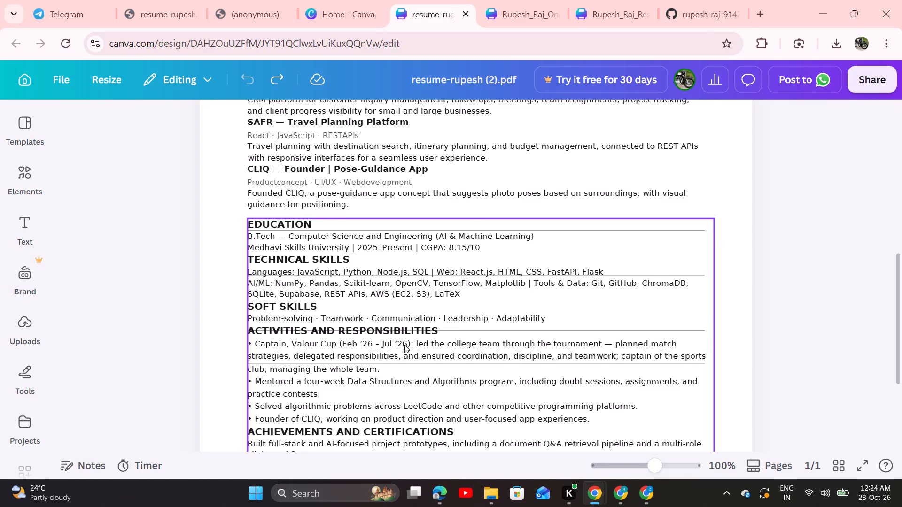
pyautogui.scroll(5, 404, 345)
pyautogui.click(815, 325)
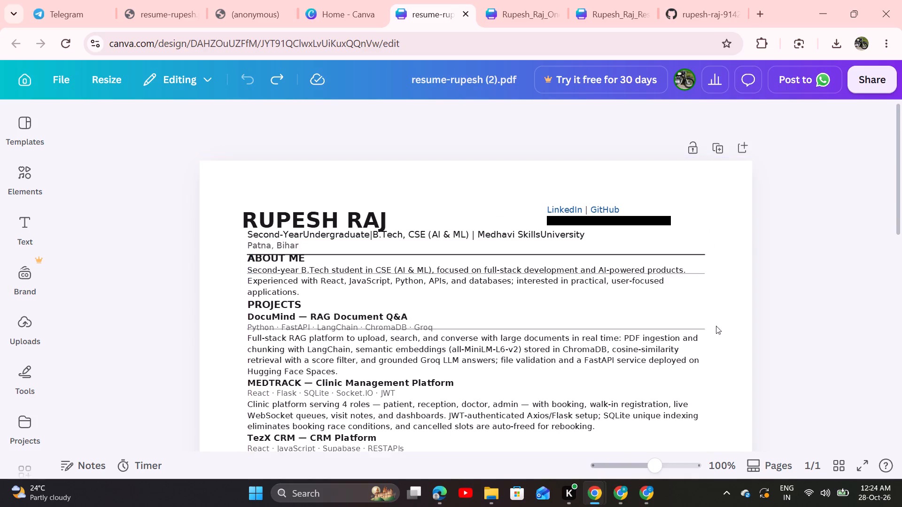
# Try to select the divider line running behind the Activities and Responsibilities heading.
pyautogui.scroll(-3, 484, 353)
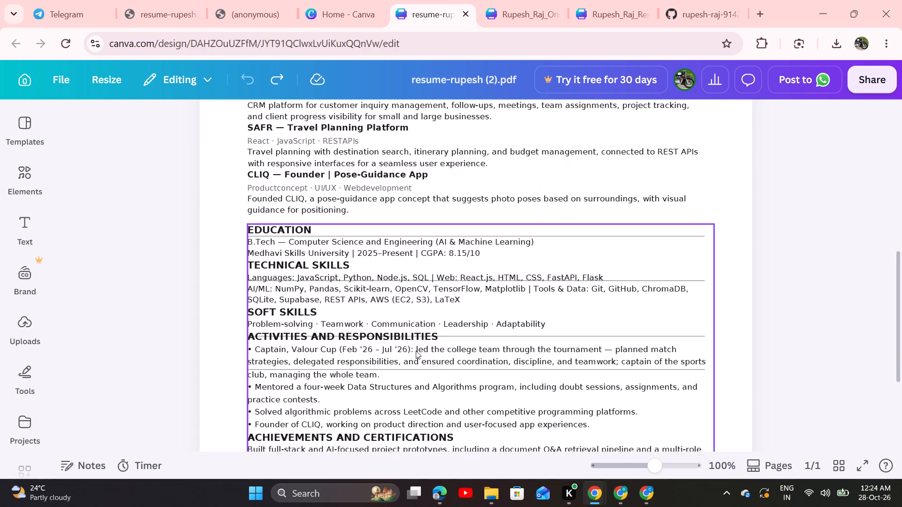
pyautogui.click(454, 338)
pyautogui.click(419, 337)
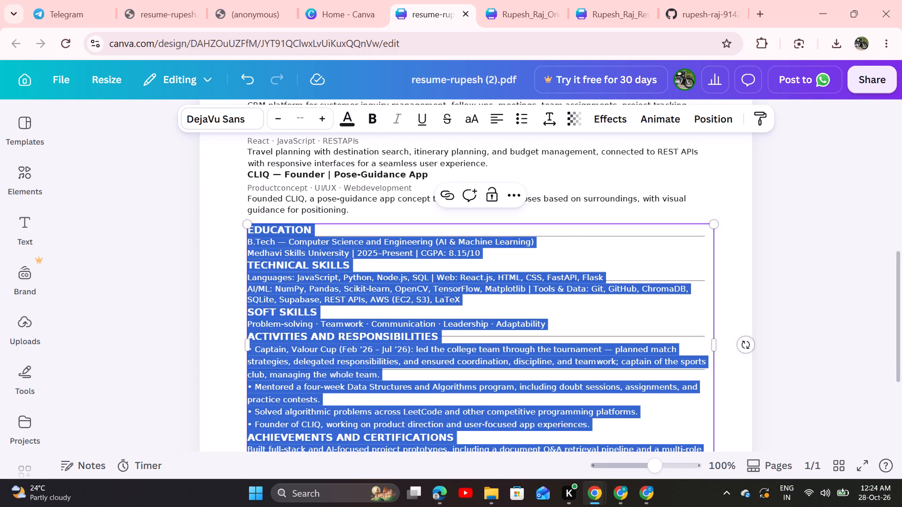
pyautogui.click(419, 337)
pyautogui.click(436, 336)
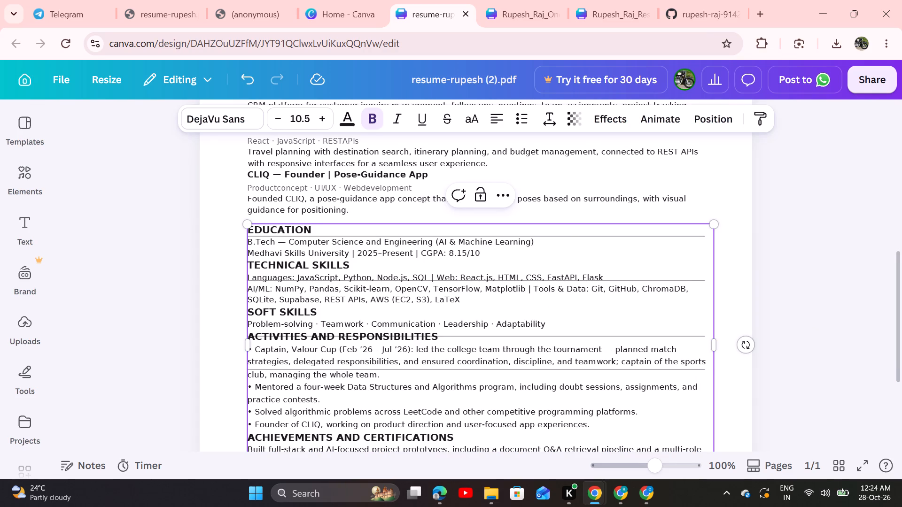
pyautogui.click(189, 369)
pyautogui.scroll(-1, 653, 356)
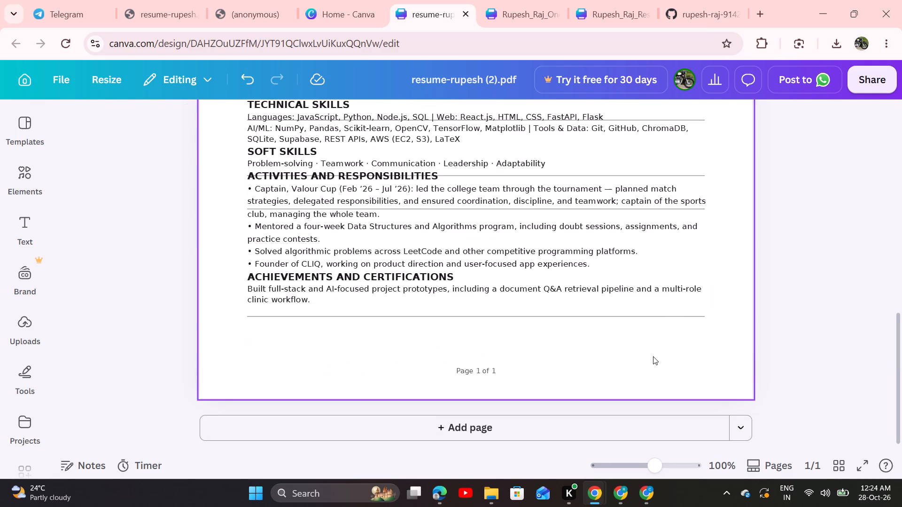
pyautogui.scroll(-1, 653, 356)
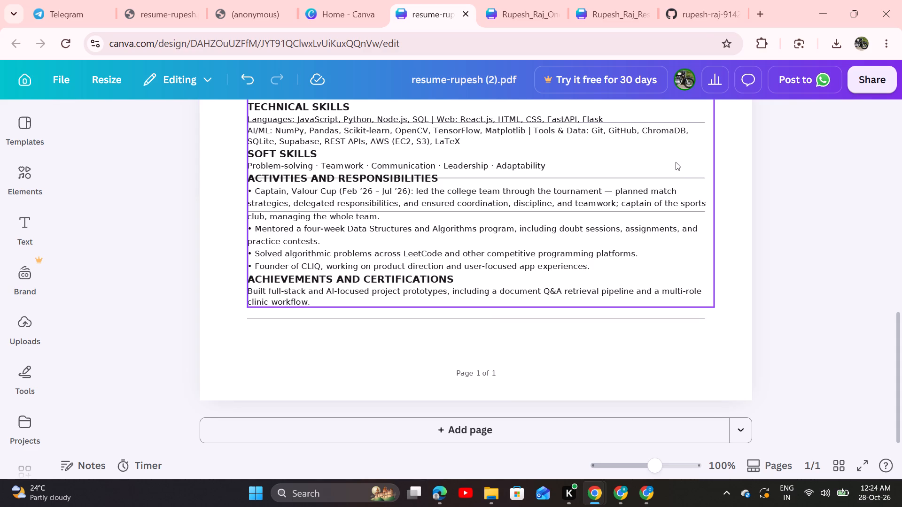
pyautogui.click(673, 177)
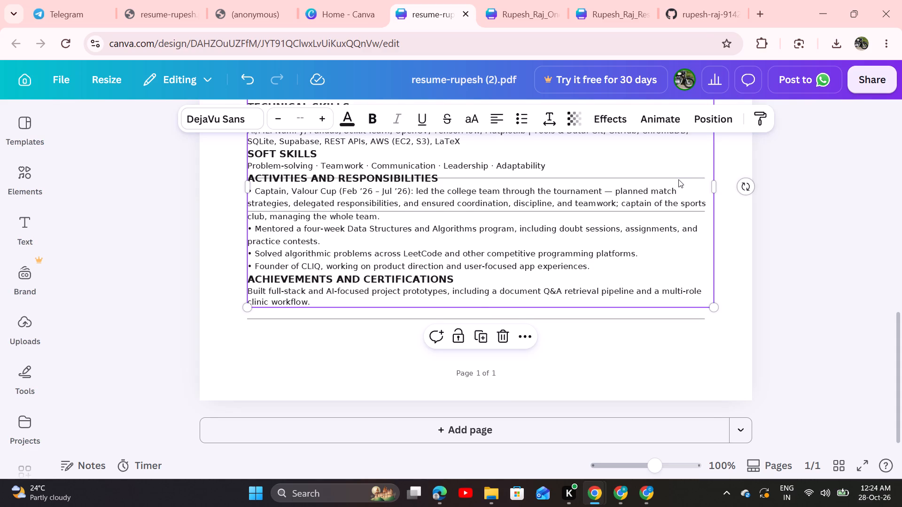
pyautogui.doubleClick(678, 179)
# Delete the "Page 1 of 1" footer text at the bottom of the resume page.
pyautogui.scroll(-1, 597, 343)
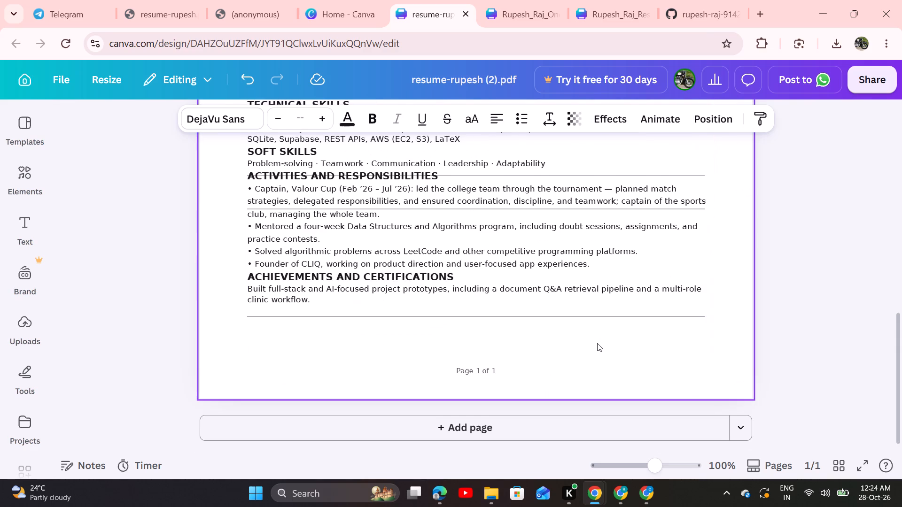
pyautogui.scroll(-1, 597, 343)
pyautogui.doubleClick(536, 316)
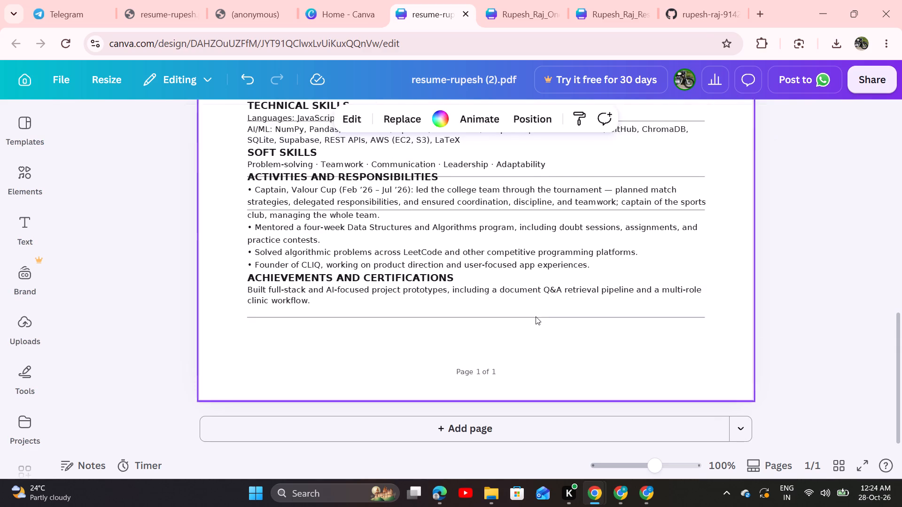
pyautogui.click(473, 376)
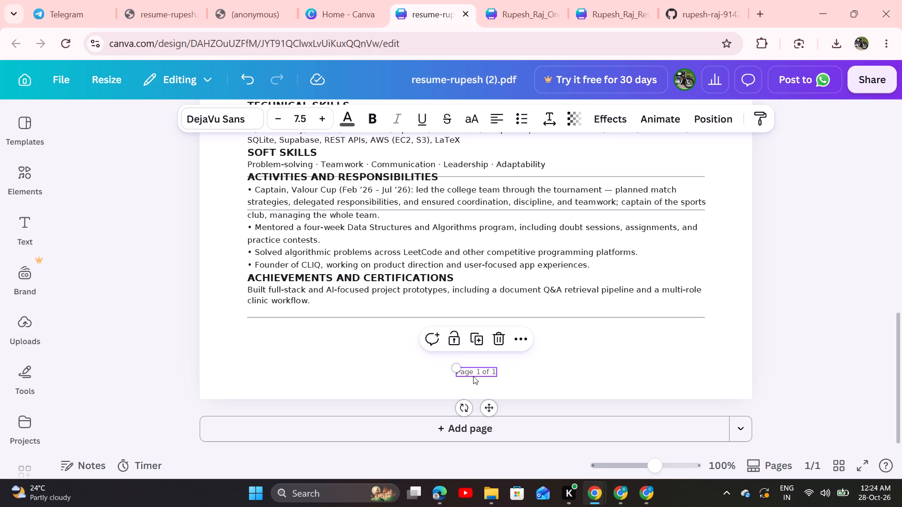
pyautogui.press('BackSpace')
# Delete the divider line below the Achievements and Certifications section.
pyautogui.click(480, 318)
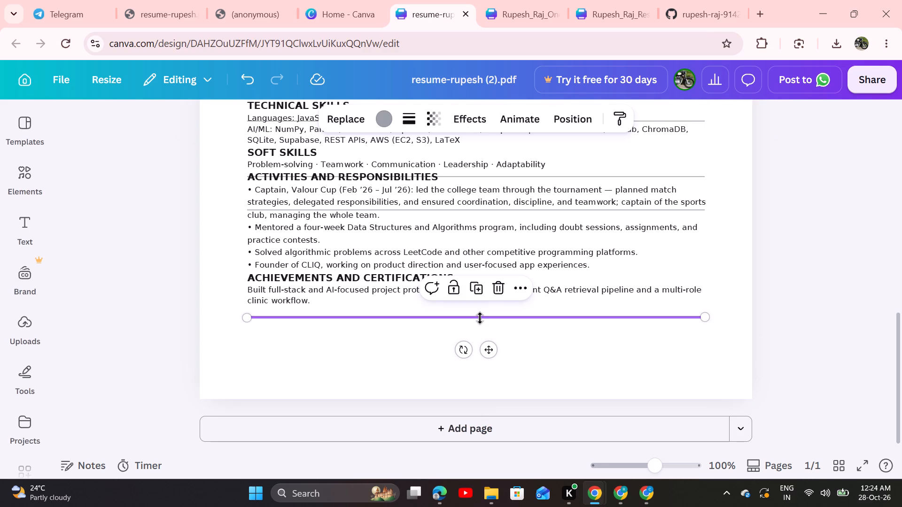
pyautogui.click(494, 294)
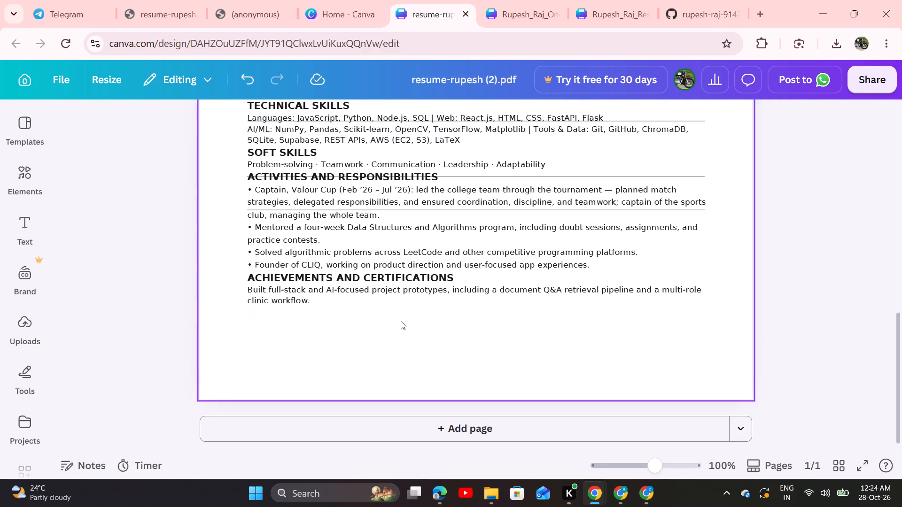
# Enlarge the Education-to-Achievements text block and move it down towards the bottom edge of the resume page.
pyautogui.click(248, 304)
pyautogui.moveTo(248, 304); pyautogui.dragTo(236, 376)
pyautogui.moveTo(351, 249); pyautogui.dragTo(372, 290)
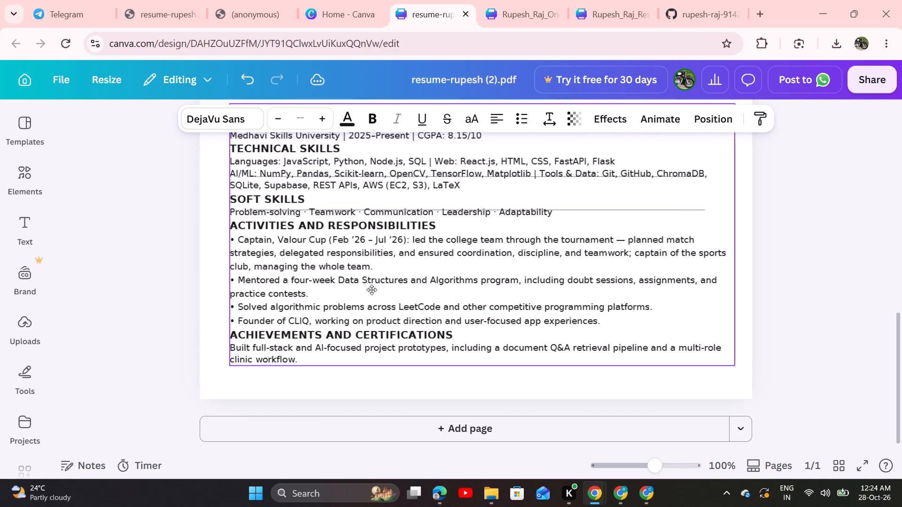
pyautogui.moveTo(372, 290); pyautogui.dragTo(368, 298)
pyautogui.click(807, 290)
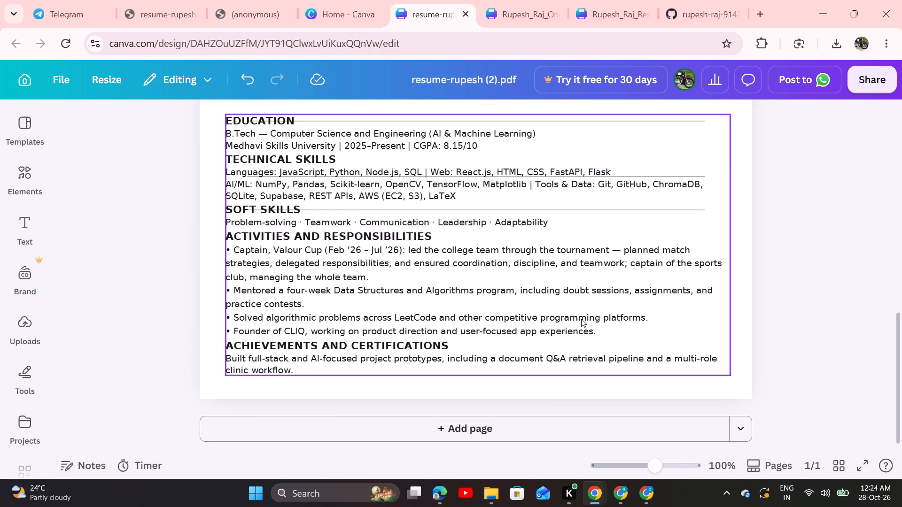
# Move the enlarged Education block slightly up and align its left edge with the project text above.
pyautogui.scroll(-1, 581, 319)
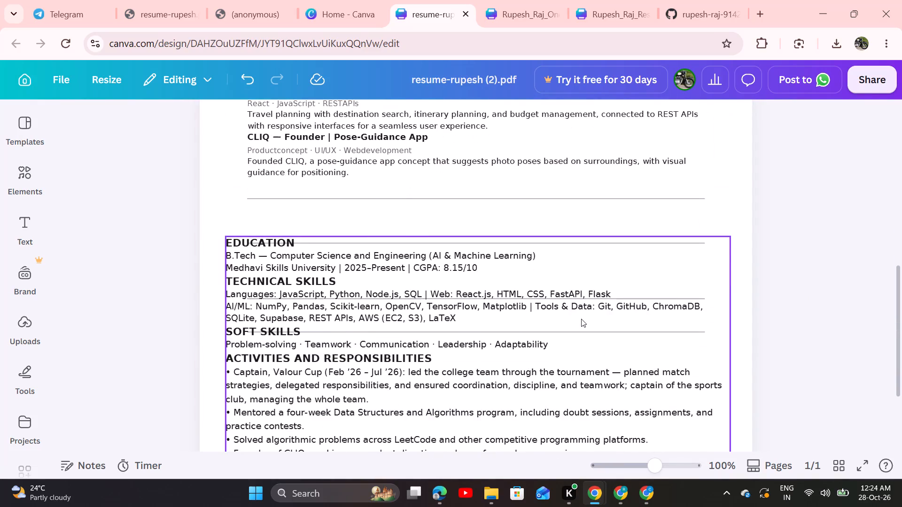
pyautogui.scroll(-1, 581, 319)
pyautogui.moveTo(251, 243); pyautogui.dragTo(272, 234)
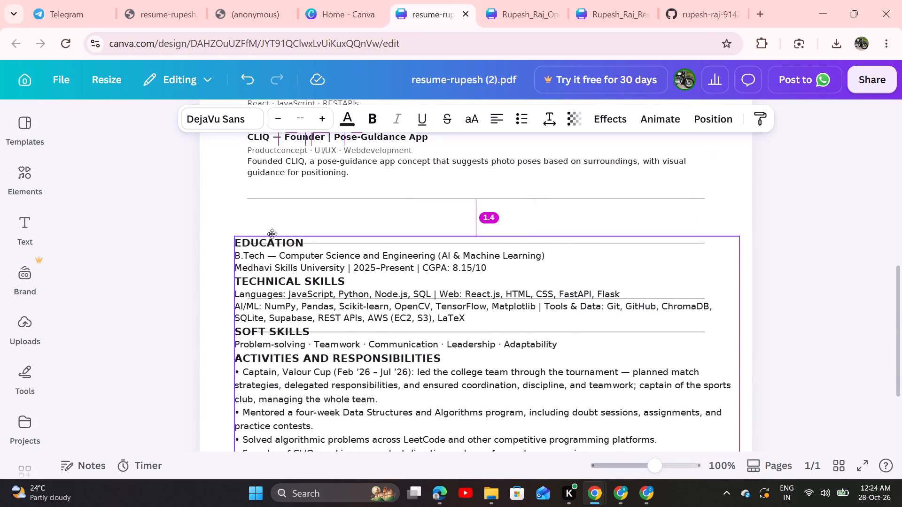
pyautogui.moveTo(272, 234); pyautogui.dragTo(270, 237)
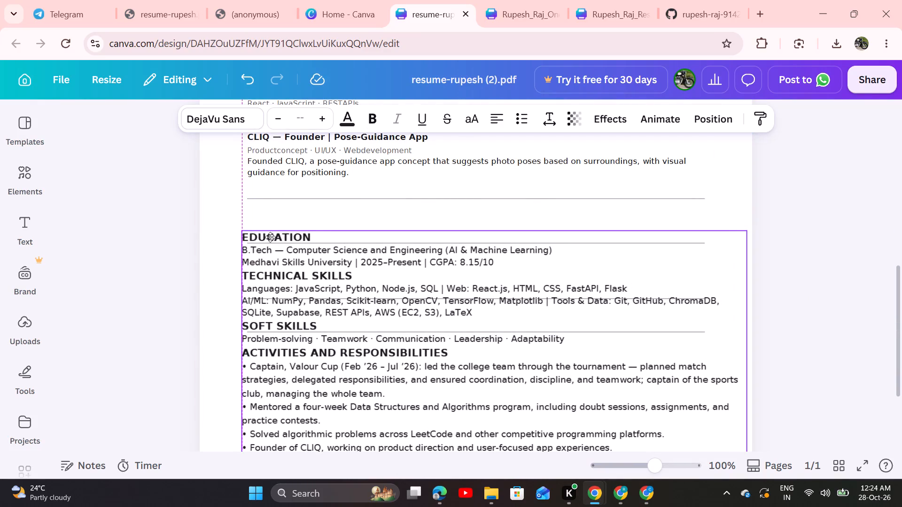
pyautogui.moveTo(270, 237); pyautogui.dragTo(270, 235)
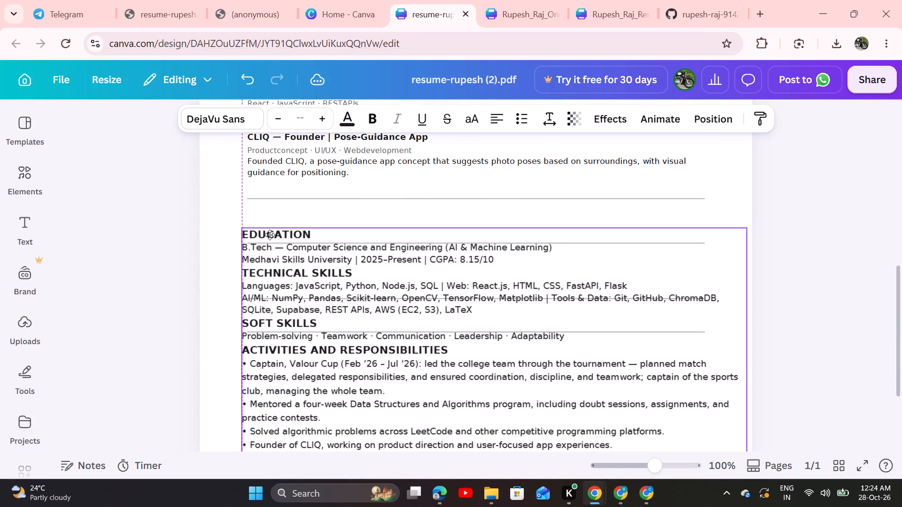
pyautogui.moveTo(270, 235); pyautogui.dragTo(272, 235)
pyautogui.click(765, 261)
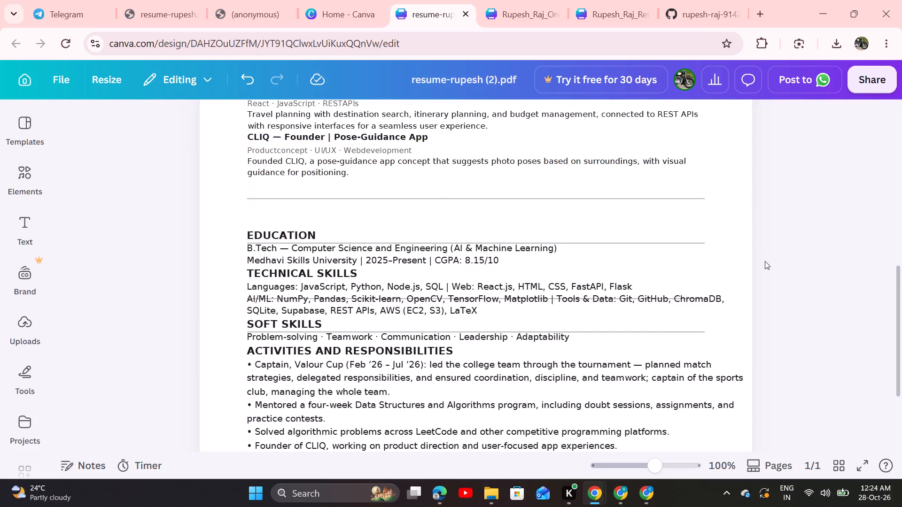
# Delete the "Second-Year Undergraduate | B.Tech, CSE (AI & ML) | Medhavi Skills University" subtitle beneath the name heading.
pyautogui.scroll(-1, 677, 292)
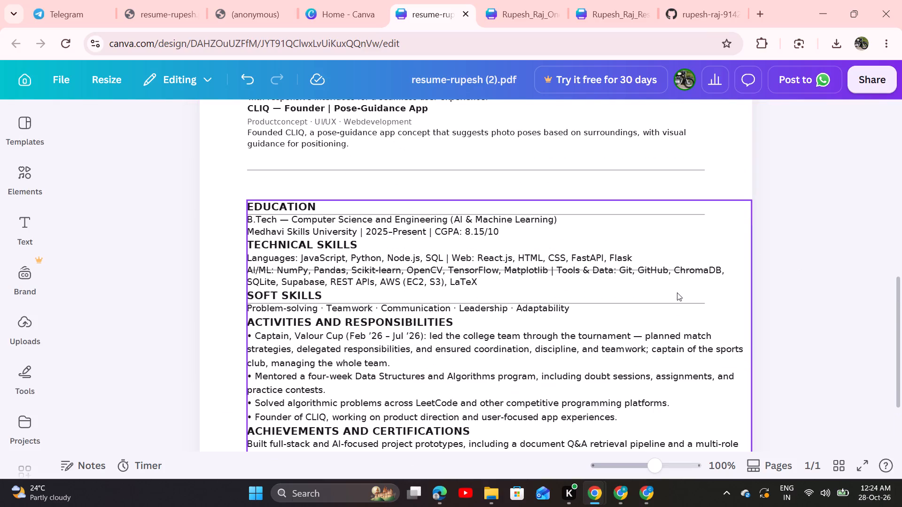
pyautogui.scroll(-1, 677, 292)
pyautogui.scroll(5, 559, 298)
pyautogui.scroll(-1, 559, 298)
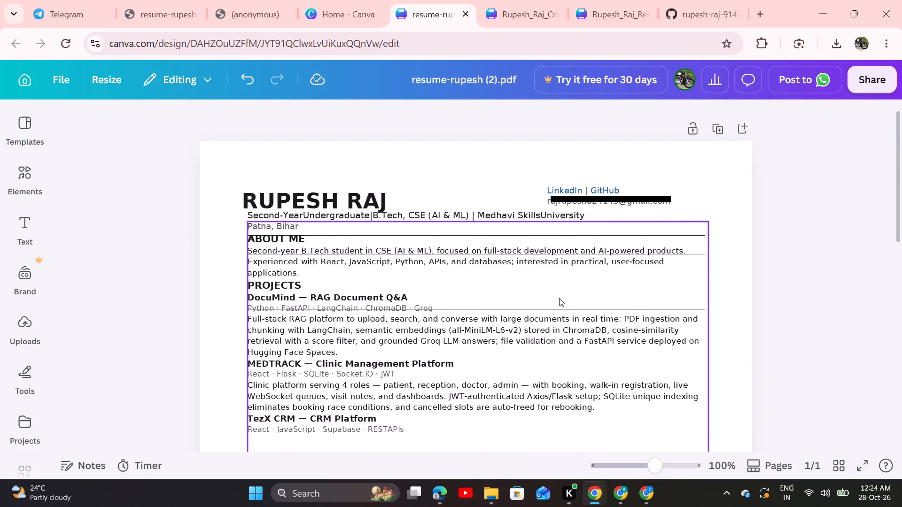
pyautogui.scroll(-1, 559, 298)
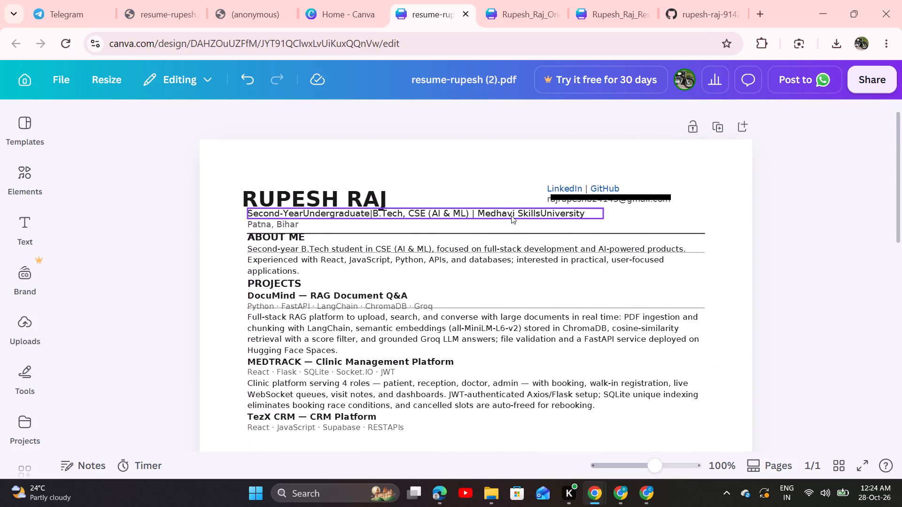
pyautogui.click(512, 213)
pyautogui.press('BackSpace')
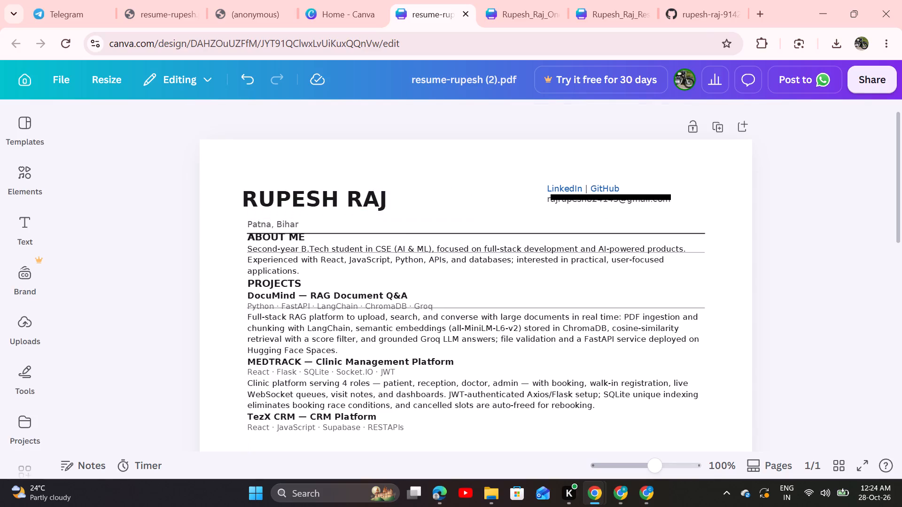
# Move the contact text block closer to the name and remove its "LinkedIn | GitHub" line, keeping the email line.
pyautogui.moveTo(564, 185); pyautogui.dragTo(512, 197)
pyautogui.doubleClick(512, 197)
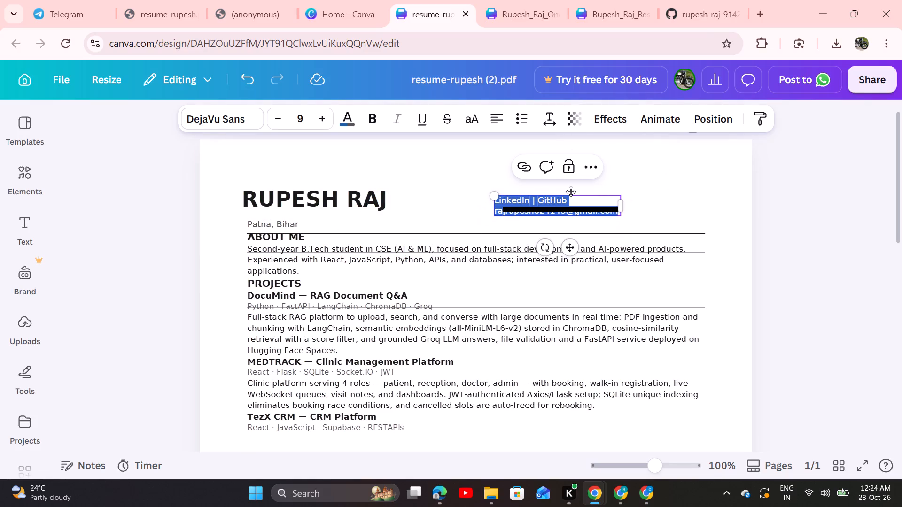
pyautogui.click(573, 205)
pyautogui.press('BackSpace')
pyautogui.press('BackSpace')
pyautogui.press('BackSpace')
pyautogui.press('BackSpace')
pyautogui.press('BackSpace')
pyautogui.press('BackSpace')
pyautogui.press('BackSpace')
pyautogui.press('BackSpace')
pyautogui.press('BackSpace')
pyautogui.press('BackSpace')
pyautogui.press('BackSpace')
pyautogui.press('BackSpace')
pyautogui.press('BackSpace')
pyautogui.press('BackSpace')
pyautogui.press('BackSpace')
pyautogui.press('BackSpace')
pyautogui.press('BackSpace')
pyautogui.press('BackSpace')
pyautogui.press('BackSpace')
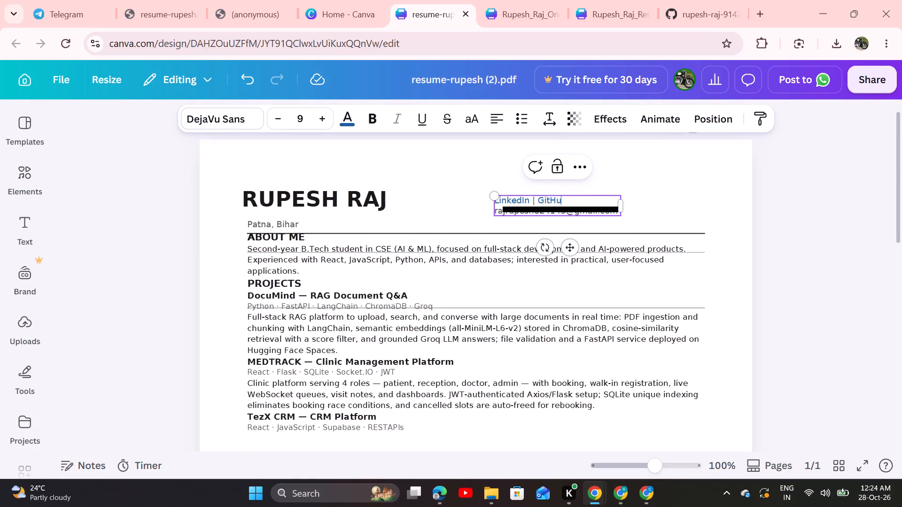
pyautogui.click(498, 163)
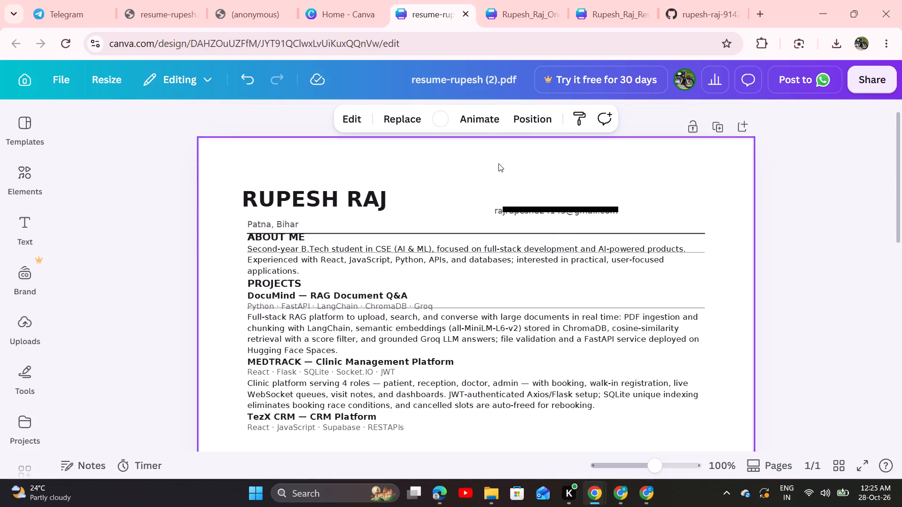
# Move the email line to the right end of the header, just above the dark divider line.
pyautogui.moveTo(517, 209); pyautogui.dragTo(601, 218)
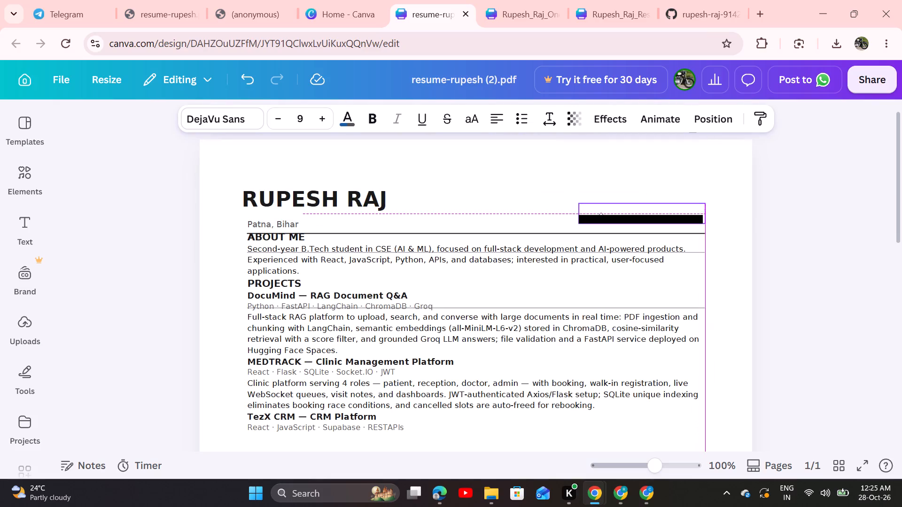
pyautogui.moveTo(601, 218); pyautogui.dragTo(599, 218)
pyautogui.click(535, 200)
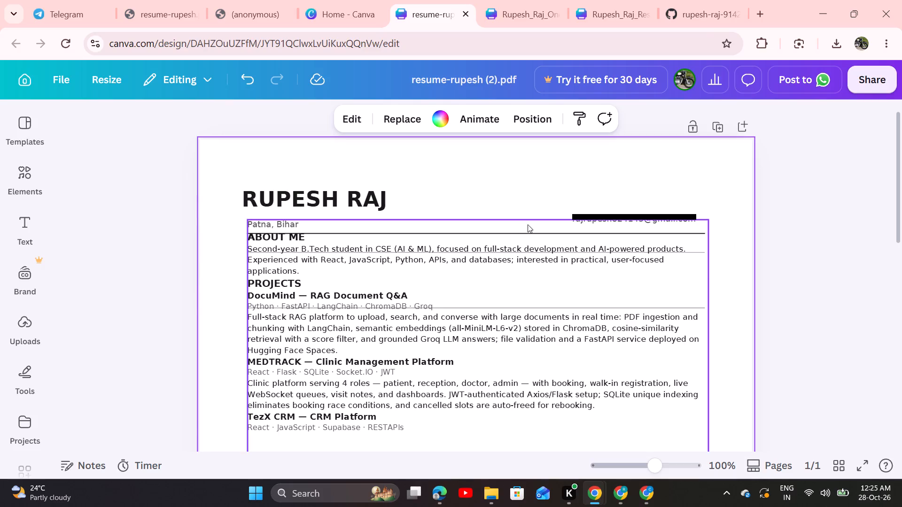
pyautogui.click(516, 191)
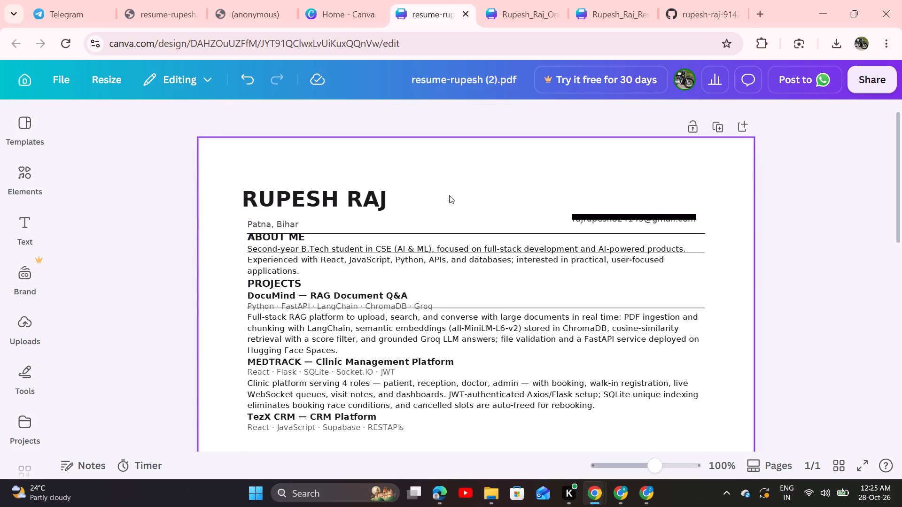
# Move the name heading up and align its left edge with the body text.
pyautogui.moveTo(339, 197); pyautogui.dragTo(341, 184)
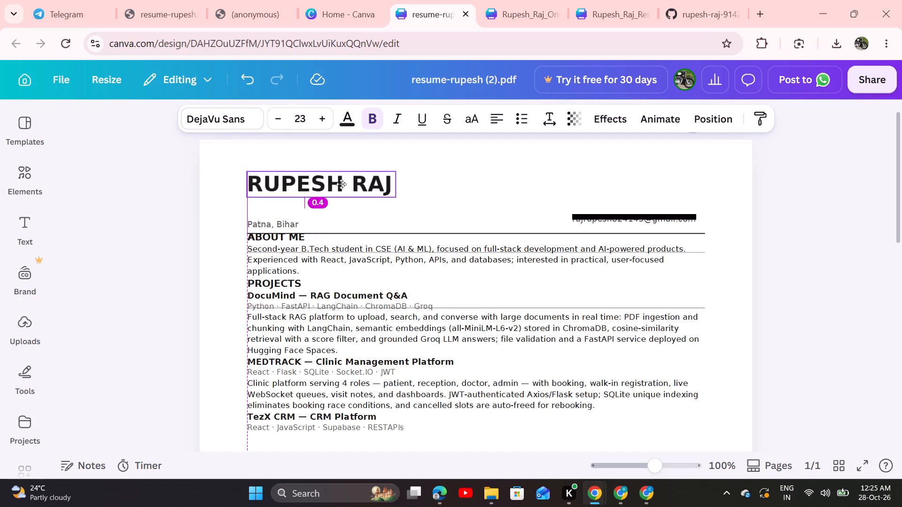
pyautogui.moveTo(341, 184); pyautogui.dragTo(342, 184)
pyautogui.click(829, 237)
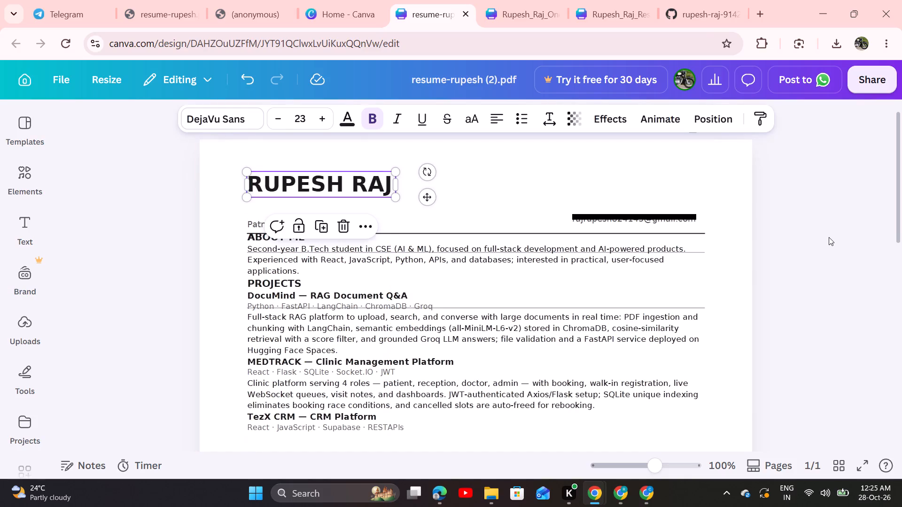
pyautogui.click(540, 168)
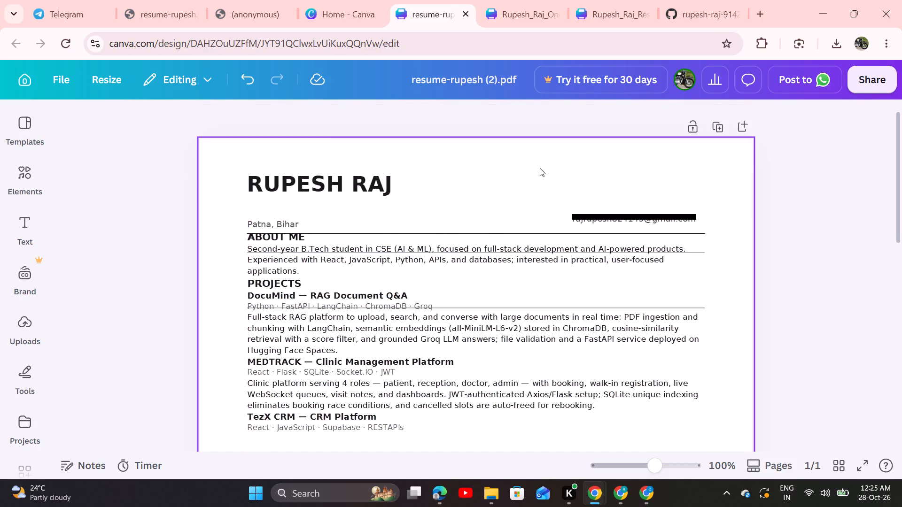
# Adjust the vertical position of the location, About Me and Projects text block so the header divider falls above About Me.
pyautogui.click(358, 216)
pyautogui.moveTo(271, 224); pyautogui.dragTo(272, 218)
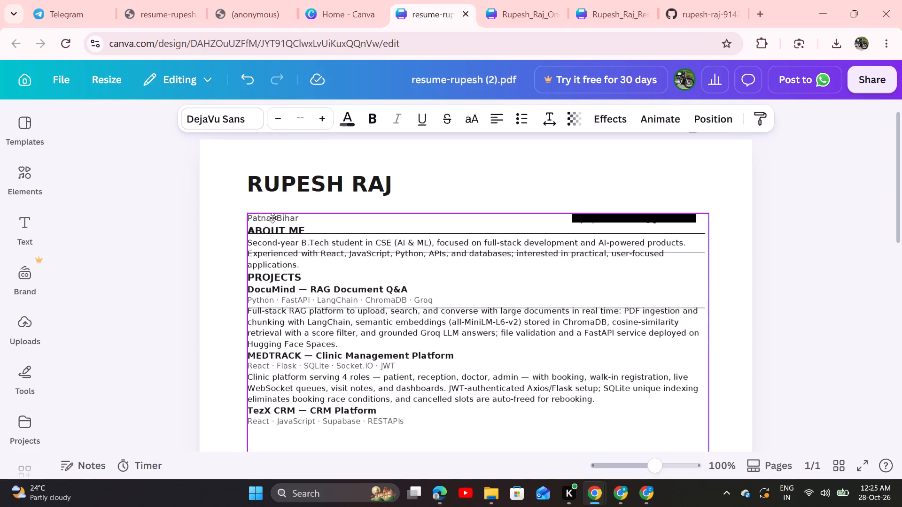
pyautogui.moveTo(272, 218); pyautogui.dragTo(273, 216)
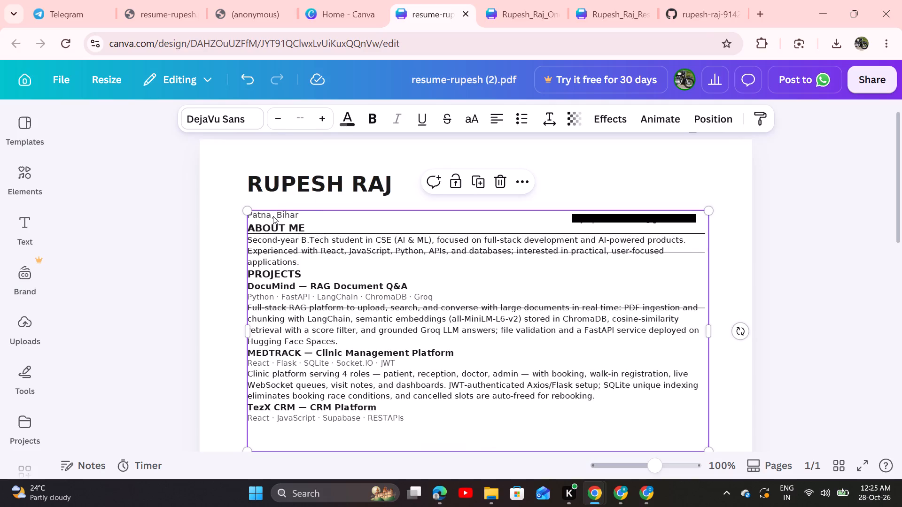
pyautogui.click(273, 216)
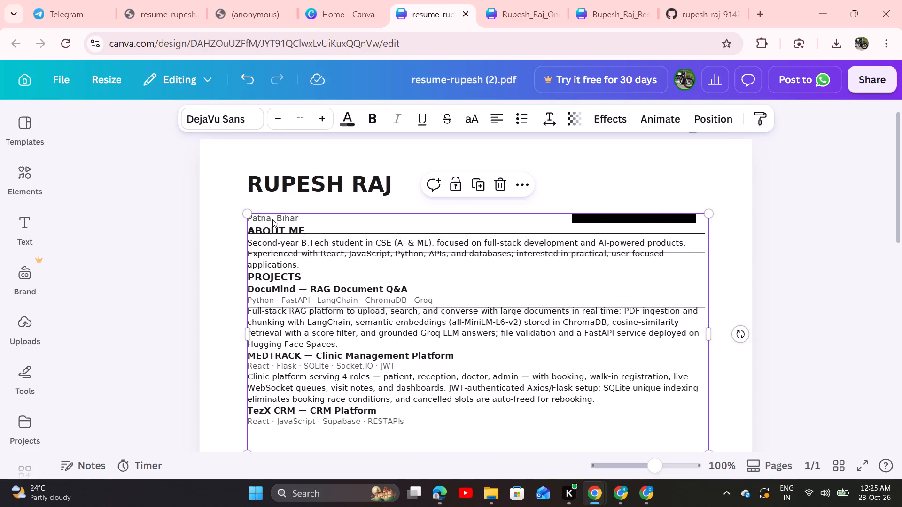
pyautogui.moveTo(272, 219); pyautogui.dragTo(272, 220)
pyautogui.moveTo(272, 220); pyautogui.dragTo(273, 223)
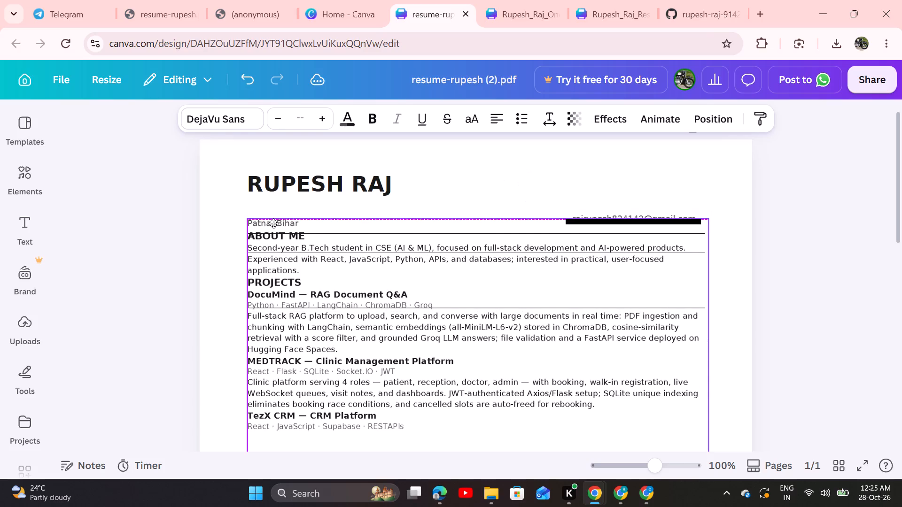
pyautogui.moveTo(273, 223); pyautogui.dragTo(272, 227)
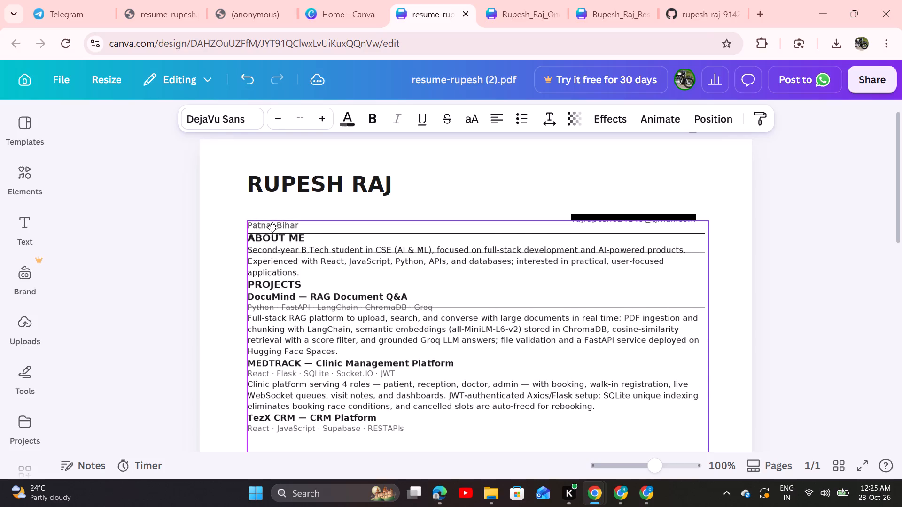
pyautogui.moveTo(272, 227); pyautogui.dragTo(272, 228)
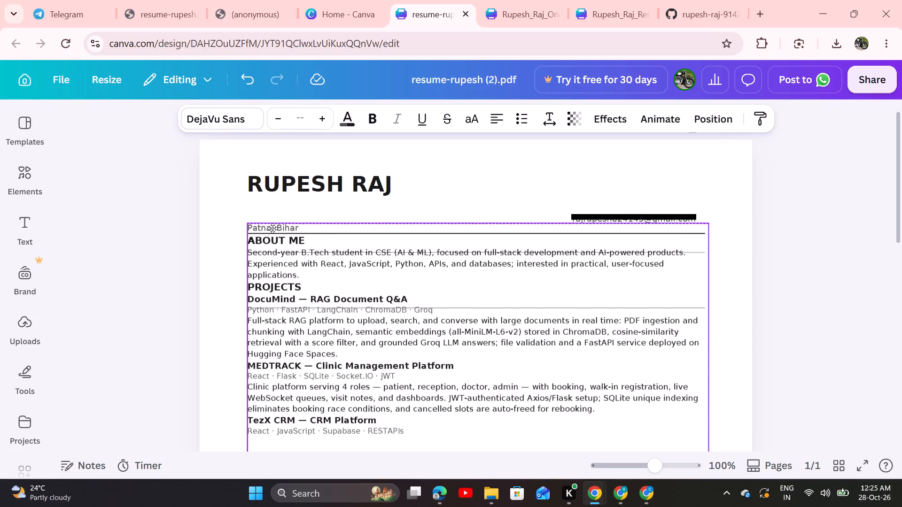
pyautogui.moveTo(272, 228); pyautogui.dragTo(272, 226)
pyautogui.click(573, 197)
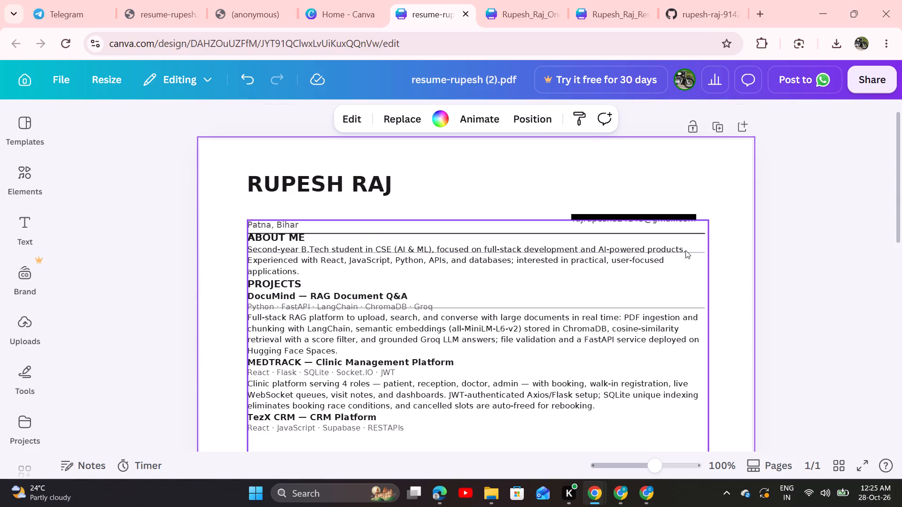
# Try to select the divider line running behind the About Me paragraph.
pyautogui.click(697, 252)
pyautogui.doubleClick(697, 252)
pyautogui.click(697, 252)
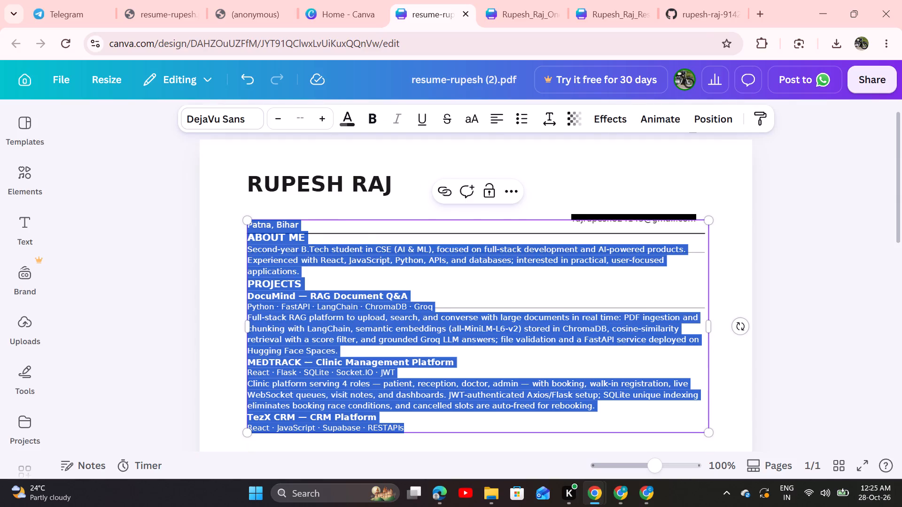
pyautogui.click(697, 252)
pyautogui.click(697, 255)
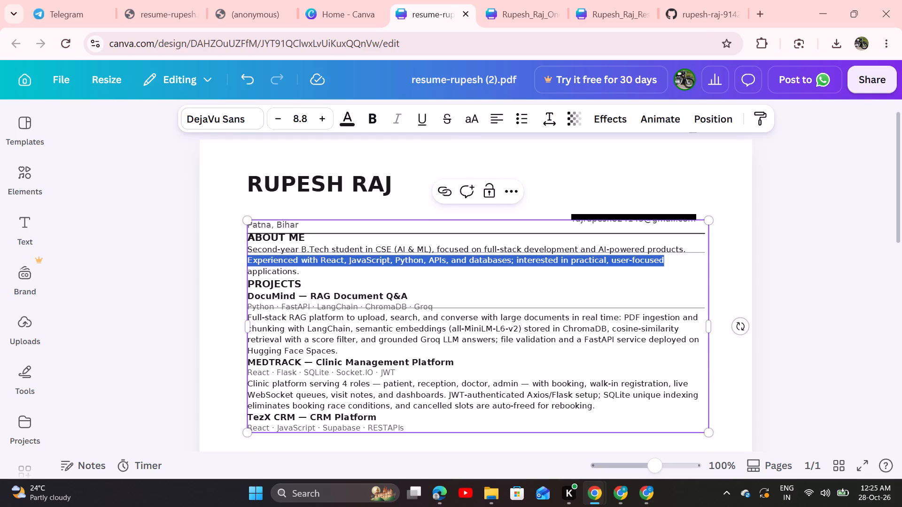
# Look over the resume layout from the header to the Achievements and Certifications section.
pyautogui.scroll(-4, 391, 321)
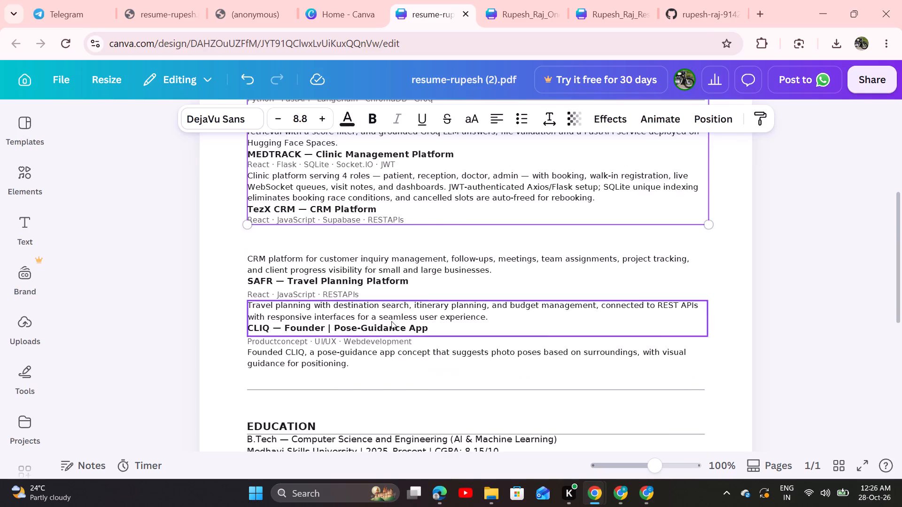
pyautogui.scroll(-2, 391, 321)
pyautogui.scroll(8, 391, 321)
pyautogui.click(814, 280)
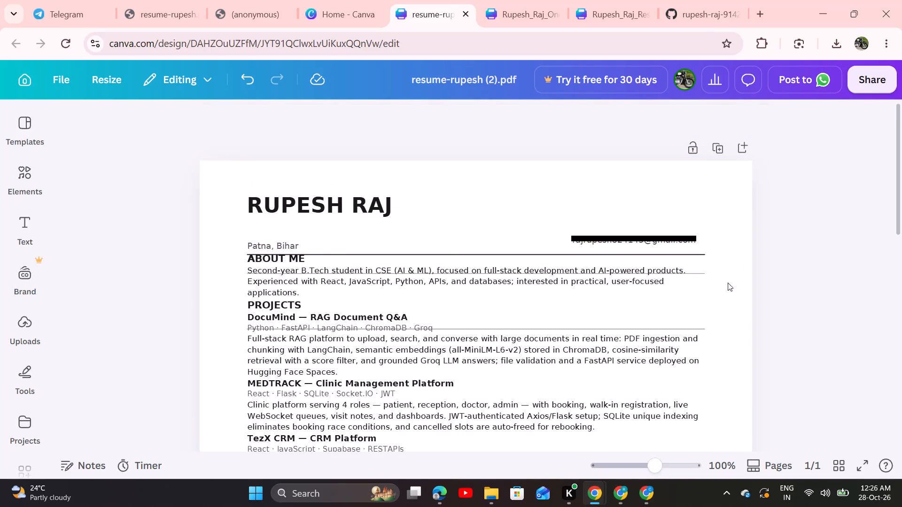
pyautogui.hotkey('alt', 'Tab')
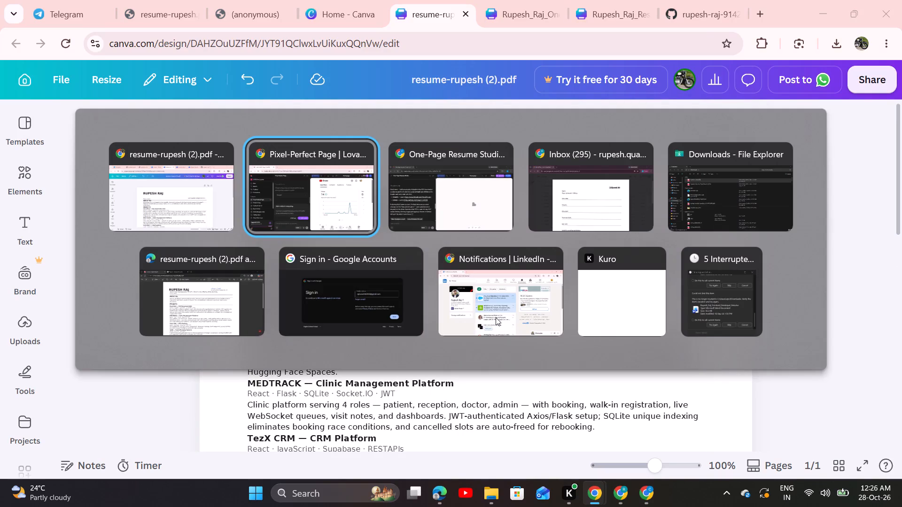
pyautogui.hotkey('alt', 'Left')
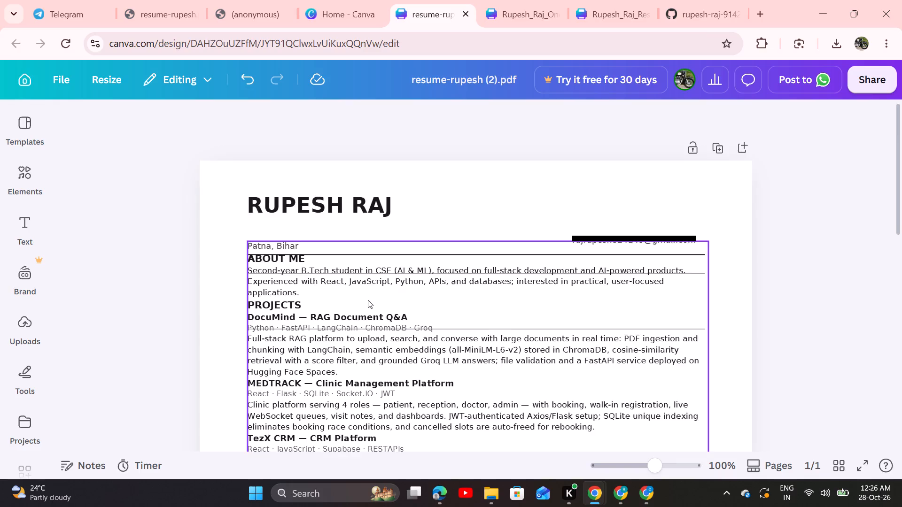
pyautogui.scroll(-7, 368, 298)
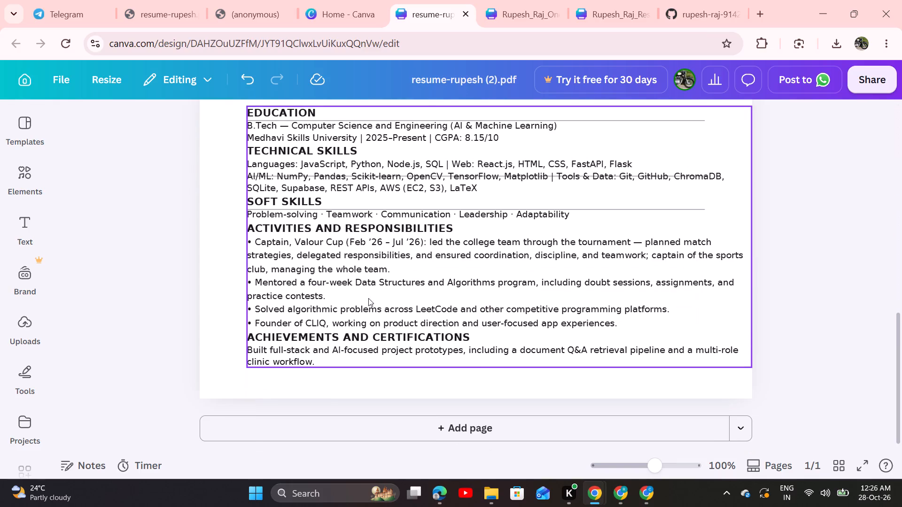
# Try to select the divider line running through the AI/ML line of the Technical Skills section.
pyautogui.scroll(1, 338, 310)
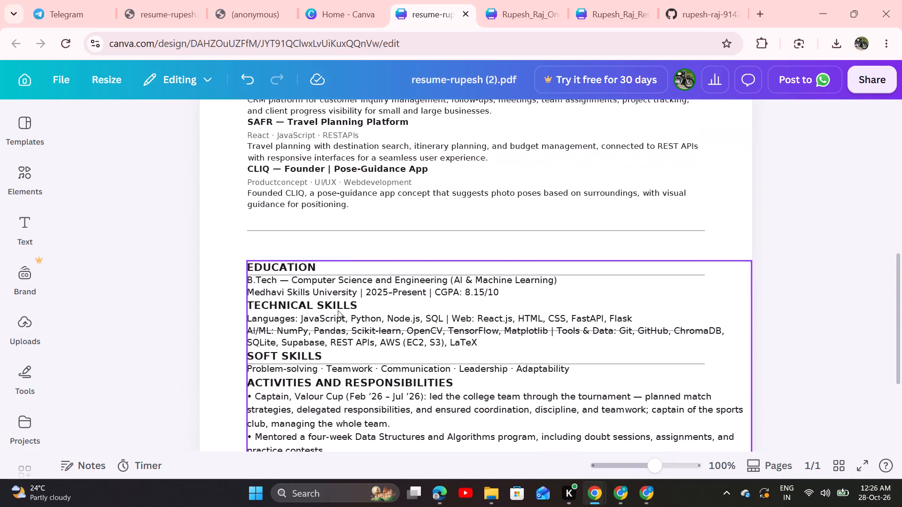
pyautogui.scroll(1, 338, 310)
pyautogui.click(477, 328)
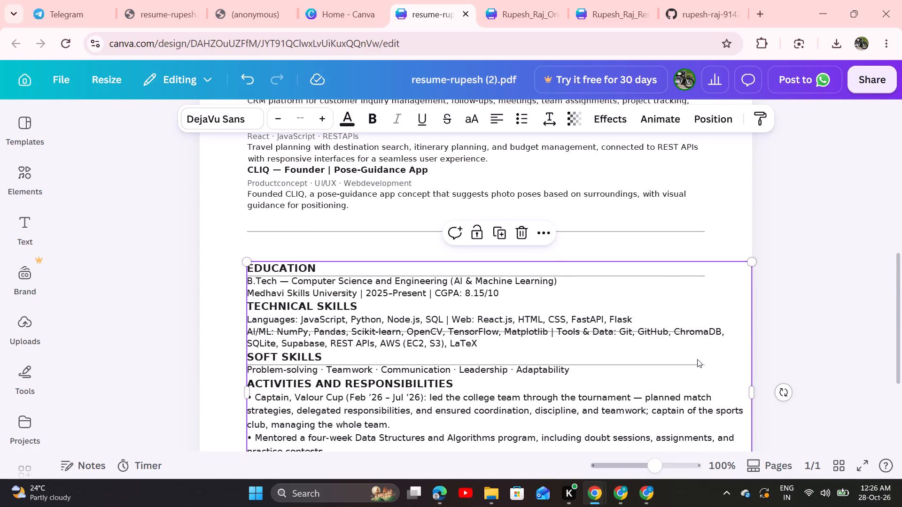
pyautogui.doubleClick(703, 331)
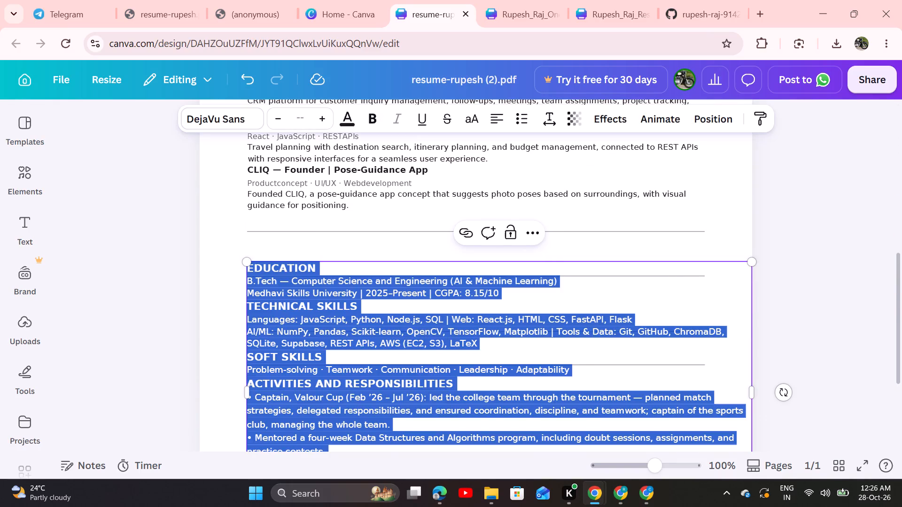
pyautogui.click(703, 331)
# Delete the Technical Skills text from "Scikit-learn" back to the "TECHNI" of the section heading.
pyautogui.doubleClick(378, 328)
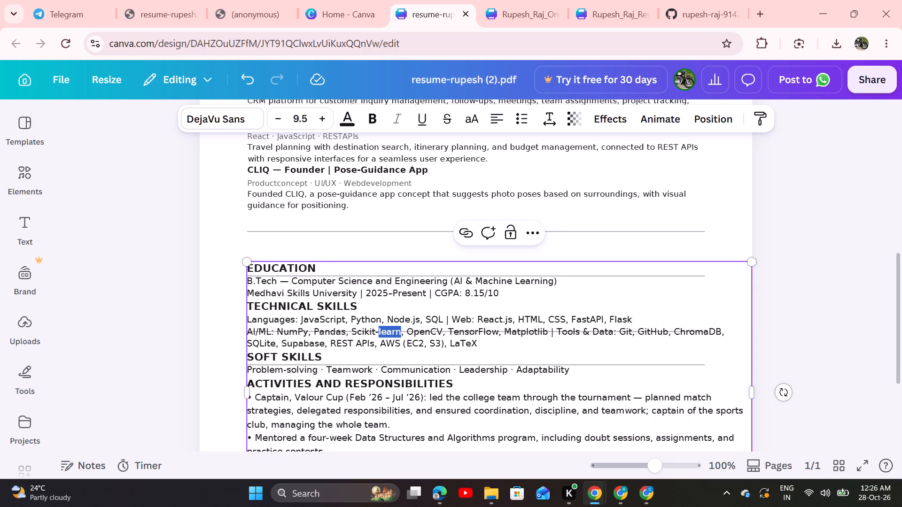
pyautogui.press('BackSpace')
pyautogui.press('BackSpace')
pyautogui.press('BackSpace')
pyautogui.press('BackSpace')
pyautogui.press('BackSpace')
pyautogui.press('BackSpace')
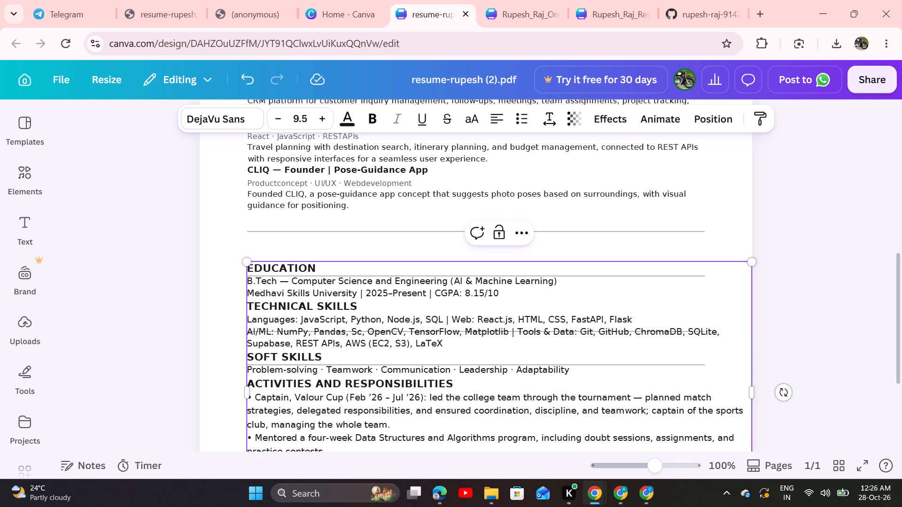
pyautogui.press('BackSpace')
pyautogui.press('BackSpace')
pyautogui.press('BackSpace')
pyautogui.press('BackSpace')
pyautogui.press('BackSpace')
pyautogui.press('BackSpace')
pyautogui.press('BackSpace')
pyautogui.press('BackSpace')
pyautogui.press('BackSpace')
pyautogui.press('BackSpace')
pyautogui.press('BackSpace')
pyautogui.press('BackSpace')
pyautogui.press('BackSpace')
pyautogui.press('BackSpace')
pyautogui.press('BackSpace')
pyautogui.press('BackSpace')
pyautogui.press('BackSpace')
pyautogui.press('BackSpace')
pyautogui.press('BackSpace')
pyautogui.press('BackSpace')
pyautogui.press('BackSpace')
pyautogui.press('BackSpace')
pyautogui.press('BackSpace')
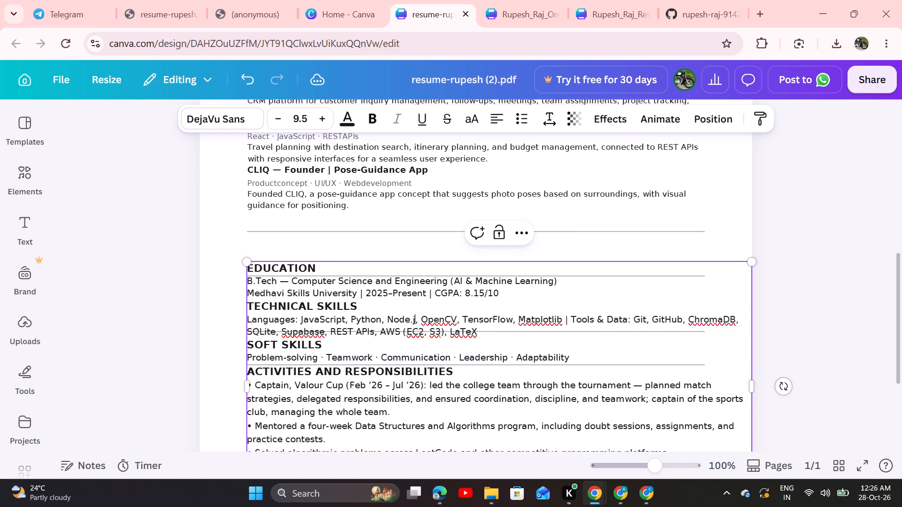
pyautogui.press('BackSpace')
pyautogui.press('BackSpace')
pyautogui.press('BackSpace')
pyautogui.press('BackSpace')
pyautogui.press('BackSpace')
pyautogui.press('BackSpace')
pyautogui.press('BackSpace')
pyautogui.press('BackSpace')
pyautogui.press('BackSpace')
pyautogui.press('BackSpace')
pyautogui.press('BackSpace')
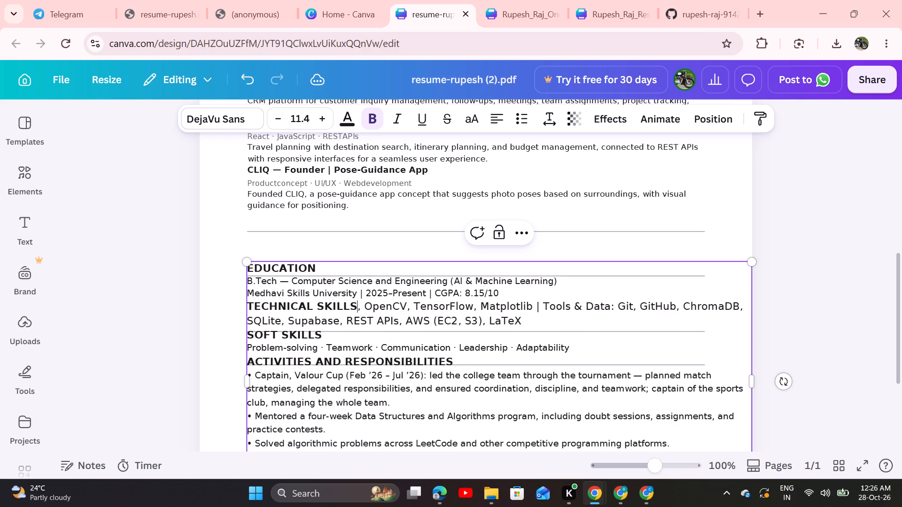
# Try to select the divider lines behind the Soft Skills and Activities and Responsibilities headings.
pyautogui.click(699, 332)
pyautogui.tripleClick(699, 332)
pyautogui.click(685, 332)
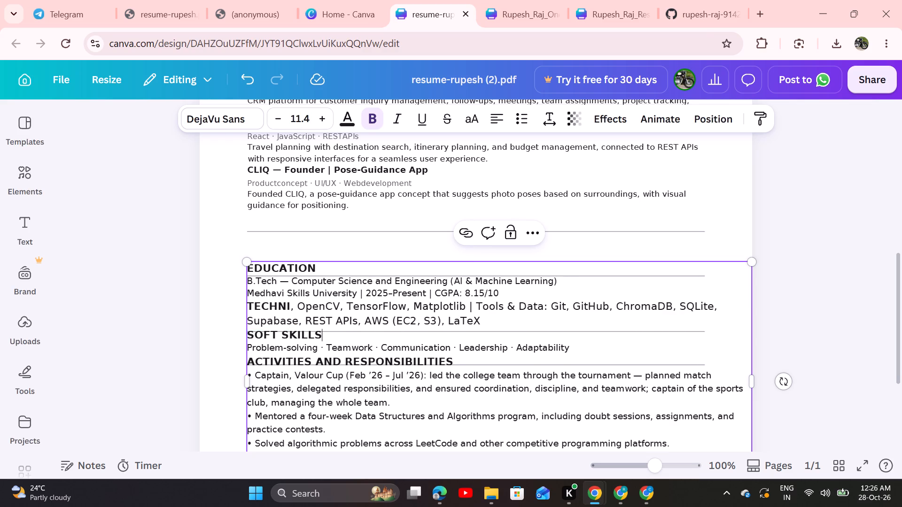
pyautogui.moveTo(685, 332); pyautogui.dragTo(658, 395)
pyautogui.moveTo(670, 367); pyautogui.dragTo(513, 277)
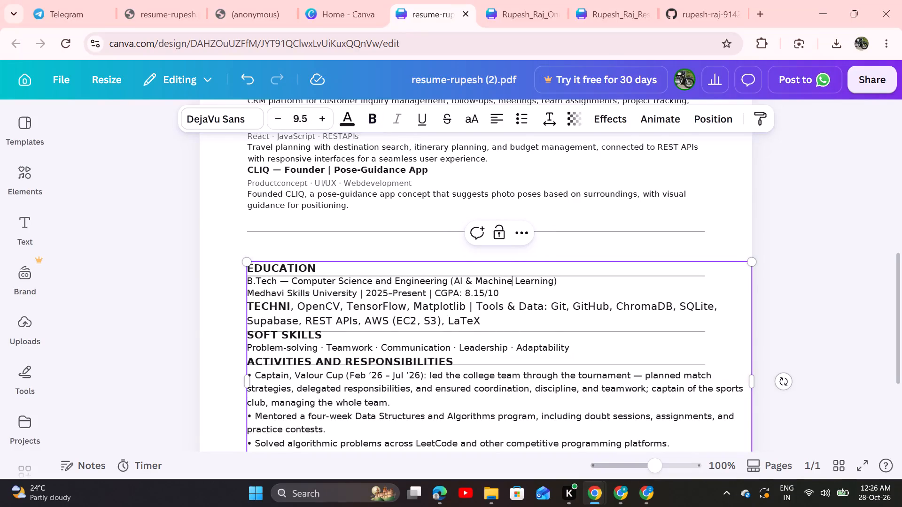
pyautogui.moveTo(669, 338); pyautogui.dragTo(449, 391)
# Delete the contact details, the location, About Me and Projects text block, and their divider lines below the name heading.
pyautogui.scroll(5, 449, 391)
pyautogui.scroll(-1, 449, 391)
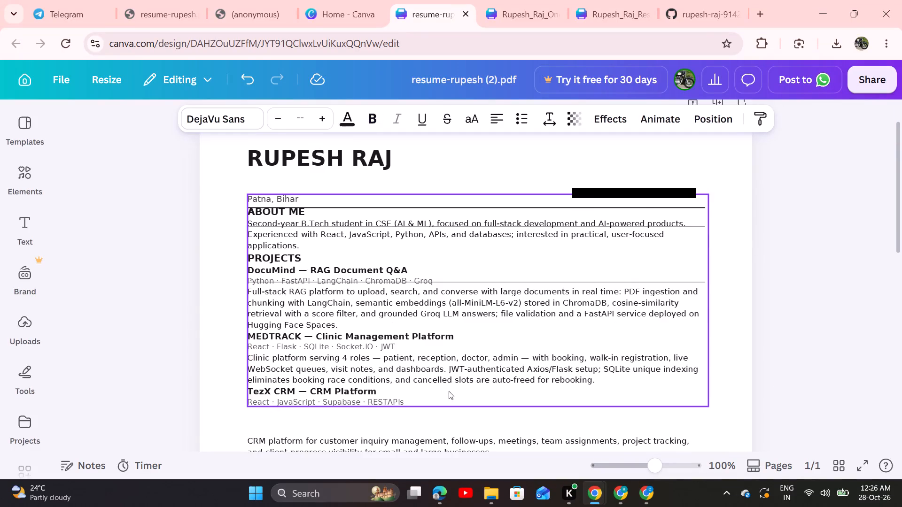
pyautogui.moveTo(241, 192); pyautogui.dragTo(739, 407)
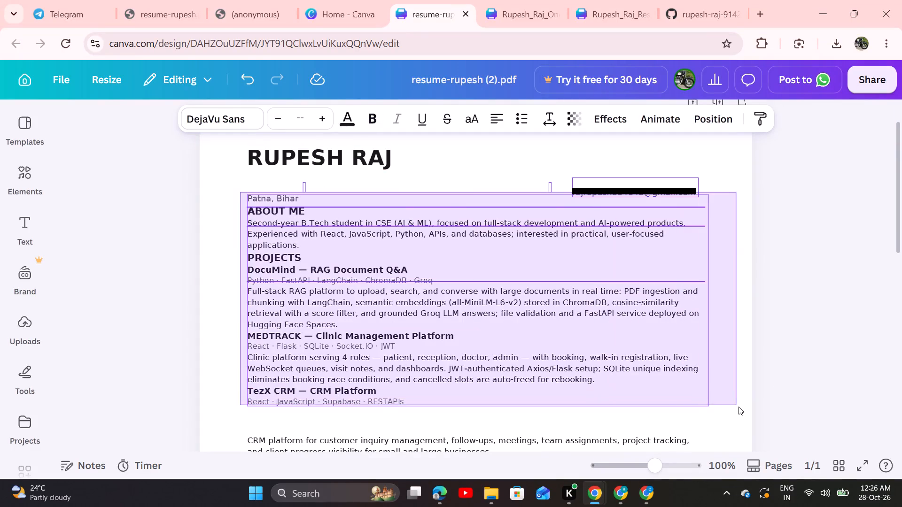
pyautogui.moveTo(739, 407); pyautogui.dragTo(736, 407)
pyautogui.press('BackSpace')
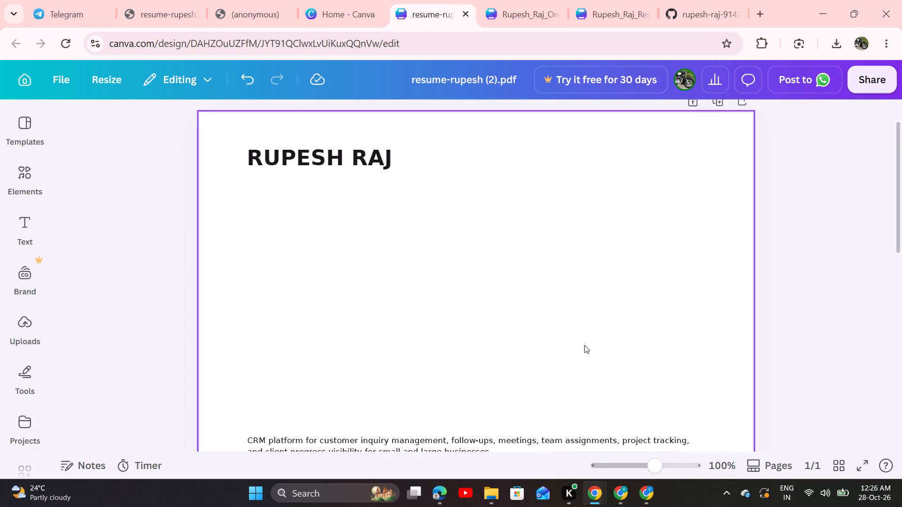
# Switch to the original resume PDF in Edge and look over its text from the header to Achievements and Certifications.
pyautogui.scroll(-2, 584, 345)
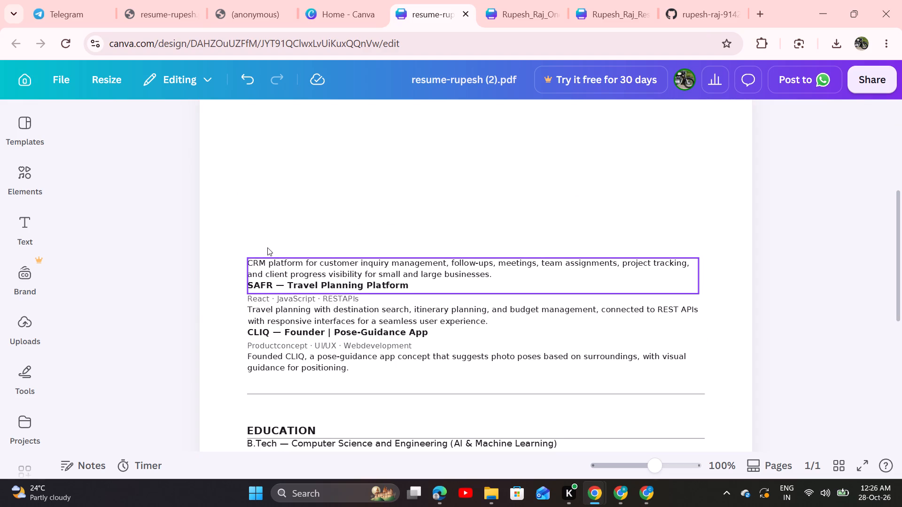
pyautogui.hotkey('alt', 'Tab')
pyautogui.hotkey('alt', 'Tab')
pyautogui.hotkey('alt', 'Tab')
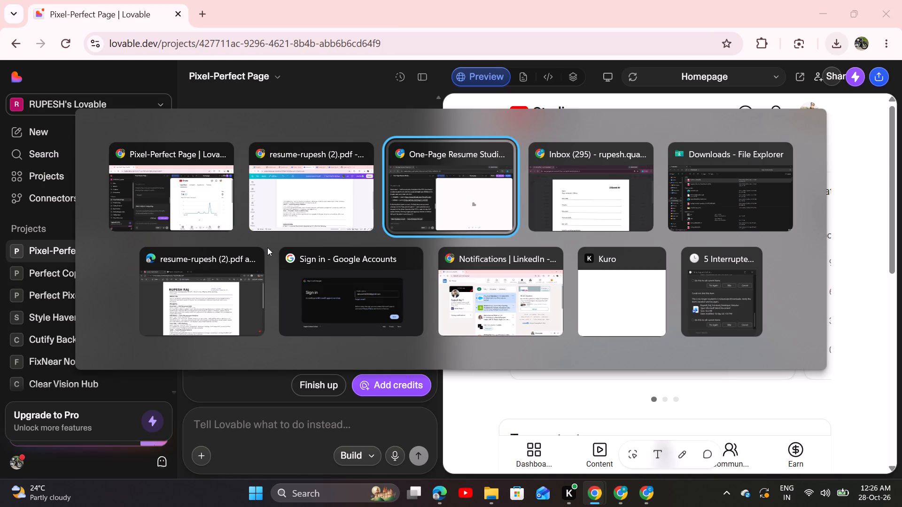
pyautogui.hotkey('alt', 'Down')
pyautogui.hotkey('alt', 'Left')
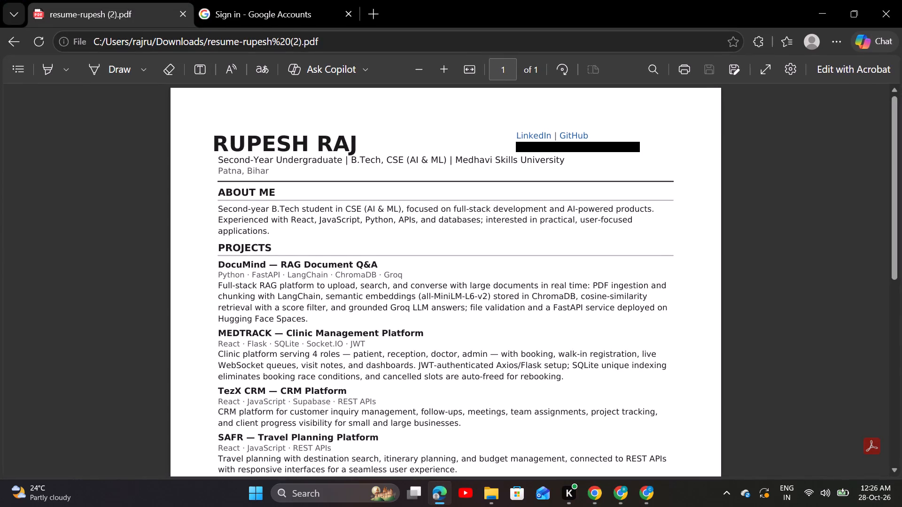
pyautogui.moveTo(212, 161); pyautogui.dragTo(226, 172)
pyautogui.moveTo(226, 172); pyautogui.dragTo(505, 454)
pyautogui.click(890, 356)
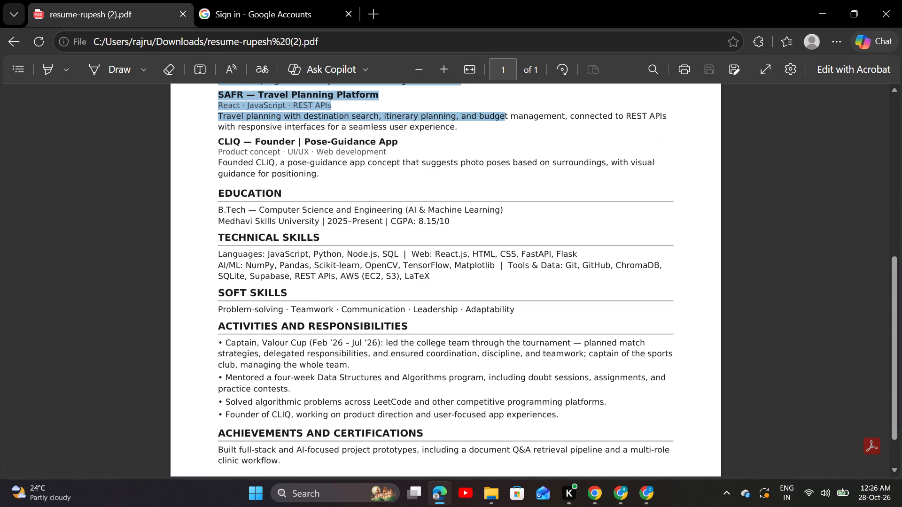
pyautogui.scroll(-5, 609, 368)
pyautogui.scroll(5, 609, 368)
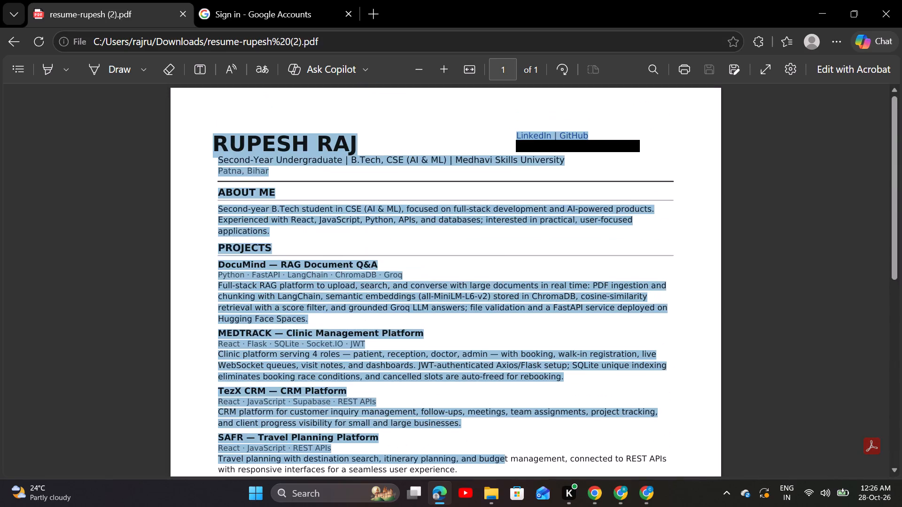
pyautogui.scroll(-1, 609, 368)
pyautogui.click(781, 358)
# Switch back to the Canva design and delete the remaining project text, divider lines and the Education-to-Achievements block.
pyautogui.hotkey('alt', 'Tab')
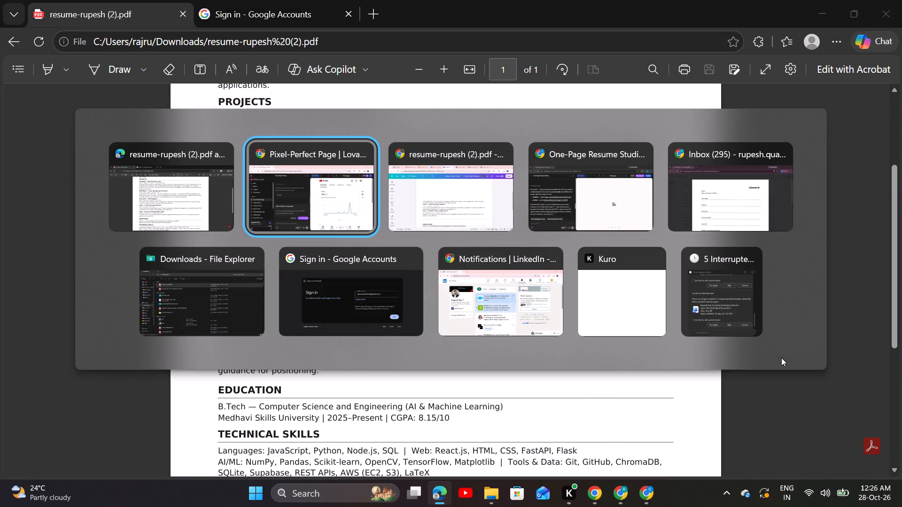
pyautogui.hotkey('alt', 'Tab')
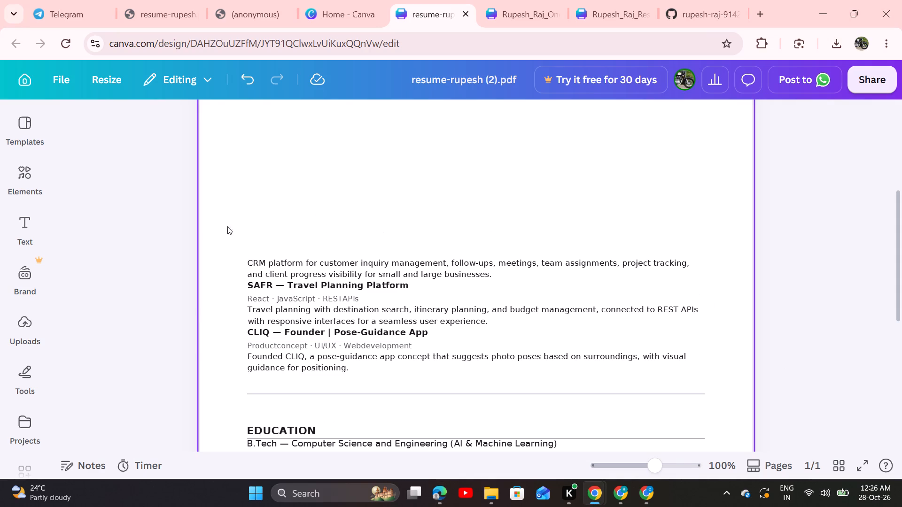
pyautogui.moveTo(202, 223); pyautogui.dragTo(727, 506)
pyautogui.press('BackSpace')
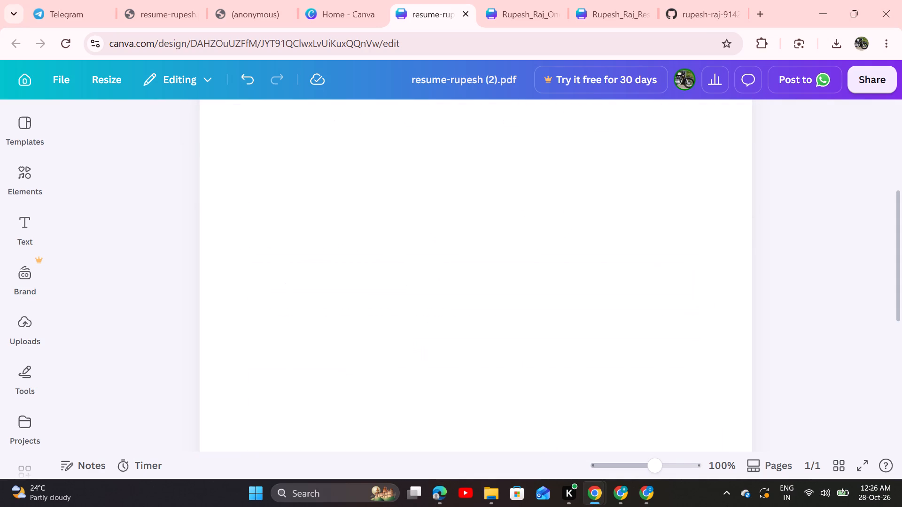
# Delete the name heading at the top of the page.
pyautogui.hscroll(1, 727, 506)
pyautogui.scroll(8, 637, 294)
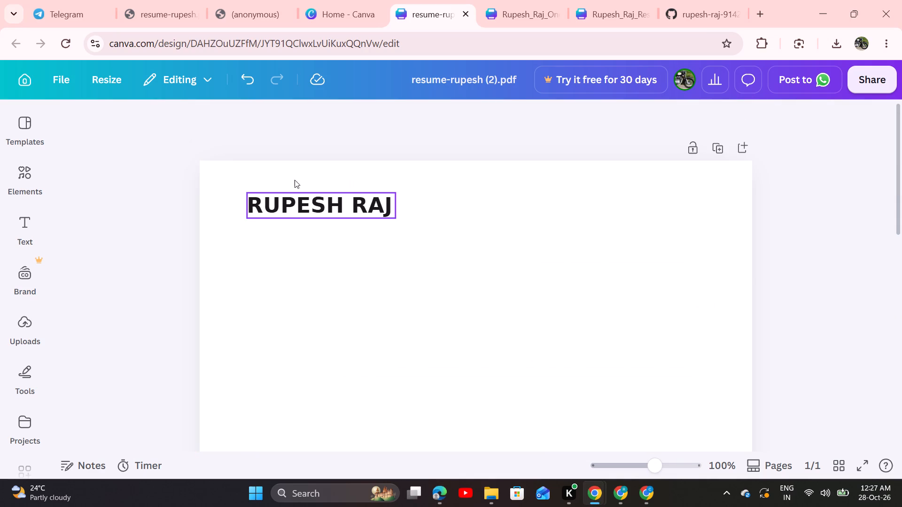
pyautogui.moveTo(251, 193); pyautogui.dragTo(355, 231)
pyautogui.press('BackSpace')
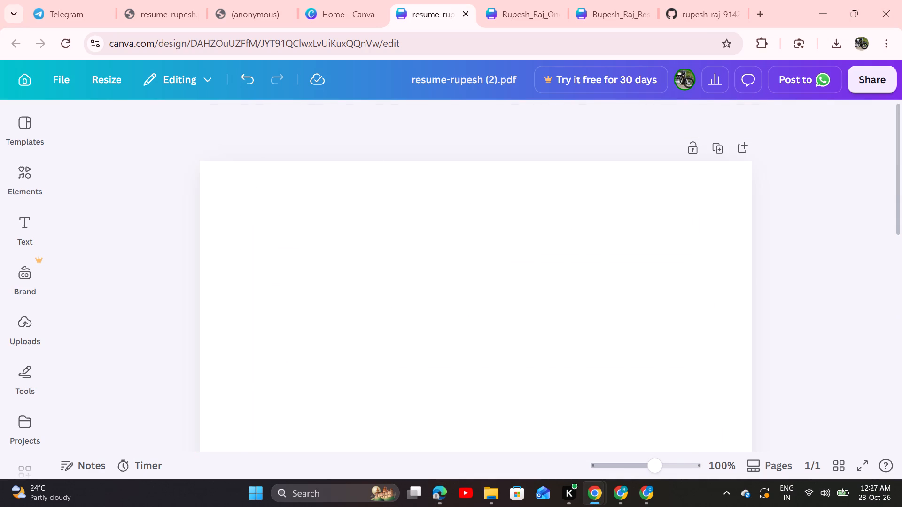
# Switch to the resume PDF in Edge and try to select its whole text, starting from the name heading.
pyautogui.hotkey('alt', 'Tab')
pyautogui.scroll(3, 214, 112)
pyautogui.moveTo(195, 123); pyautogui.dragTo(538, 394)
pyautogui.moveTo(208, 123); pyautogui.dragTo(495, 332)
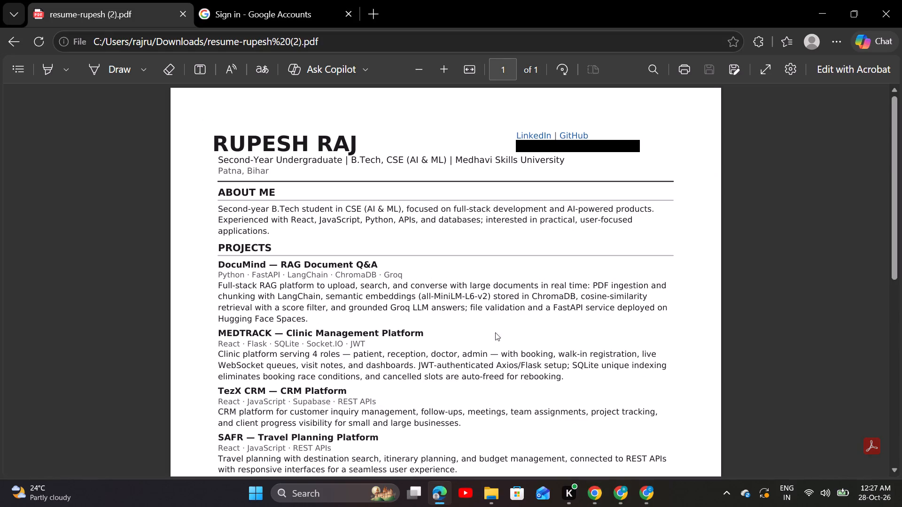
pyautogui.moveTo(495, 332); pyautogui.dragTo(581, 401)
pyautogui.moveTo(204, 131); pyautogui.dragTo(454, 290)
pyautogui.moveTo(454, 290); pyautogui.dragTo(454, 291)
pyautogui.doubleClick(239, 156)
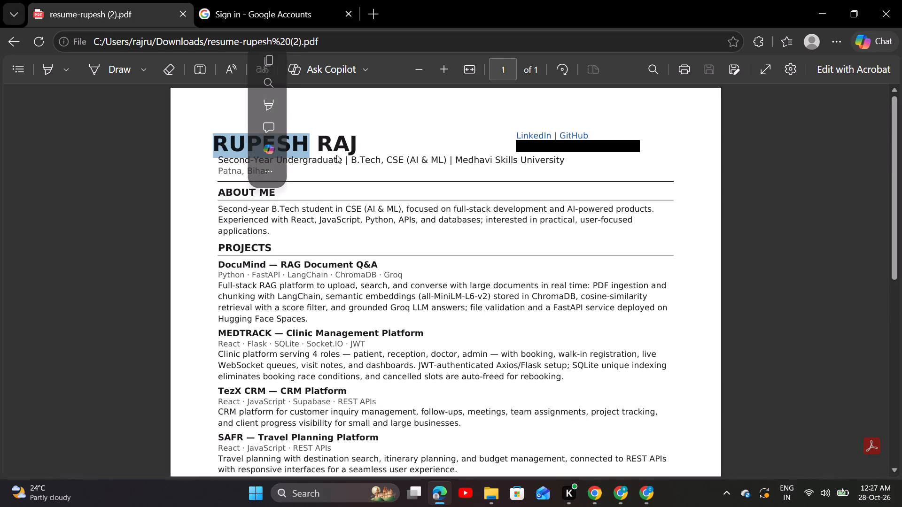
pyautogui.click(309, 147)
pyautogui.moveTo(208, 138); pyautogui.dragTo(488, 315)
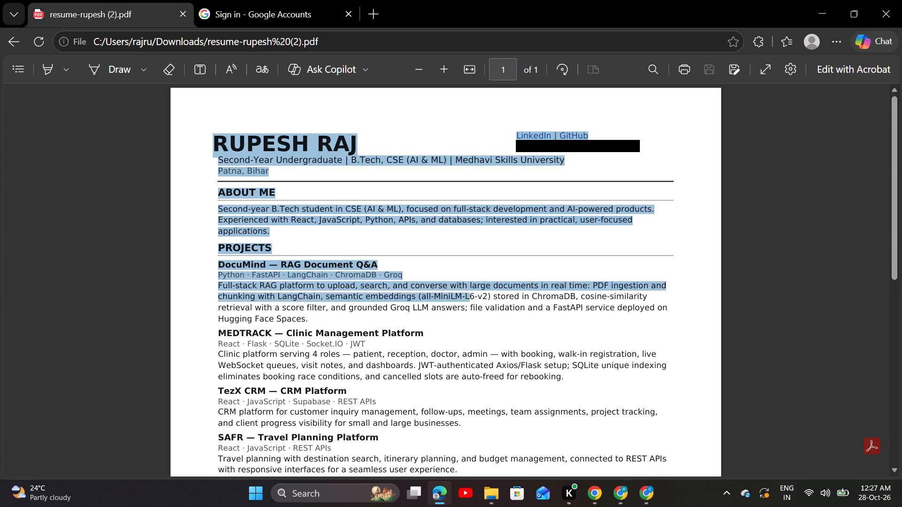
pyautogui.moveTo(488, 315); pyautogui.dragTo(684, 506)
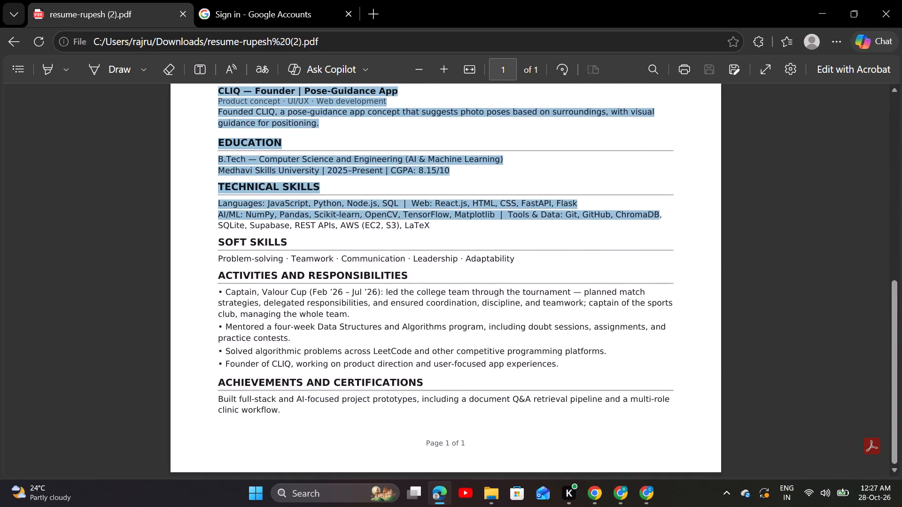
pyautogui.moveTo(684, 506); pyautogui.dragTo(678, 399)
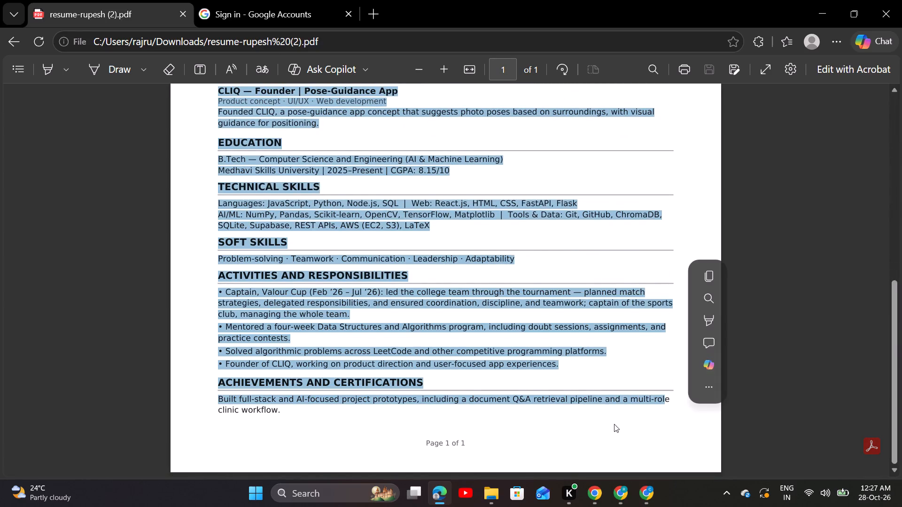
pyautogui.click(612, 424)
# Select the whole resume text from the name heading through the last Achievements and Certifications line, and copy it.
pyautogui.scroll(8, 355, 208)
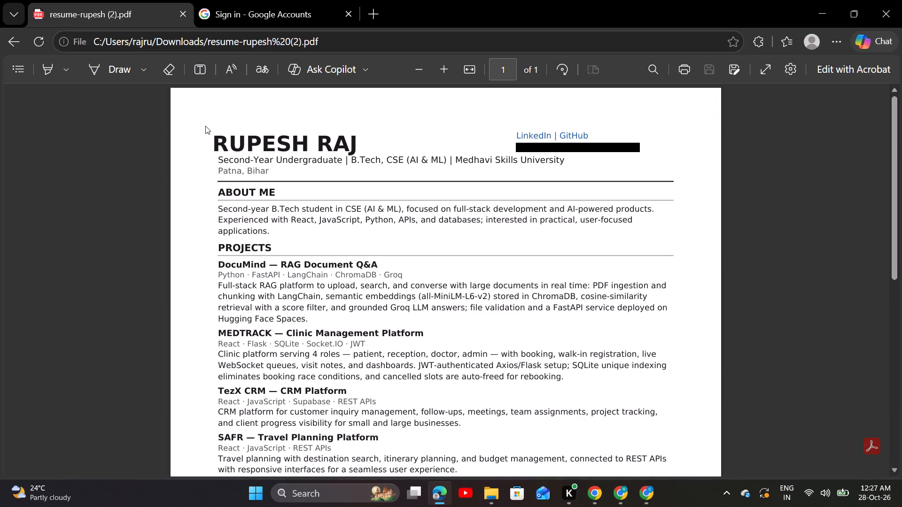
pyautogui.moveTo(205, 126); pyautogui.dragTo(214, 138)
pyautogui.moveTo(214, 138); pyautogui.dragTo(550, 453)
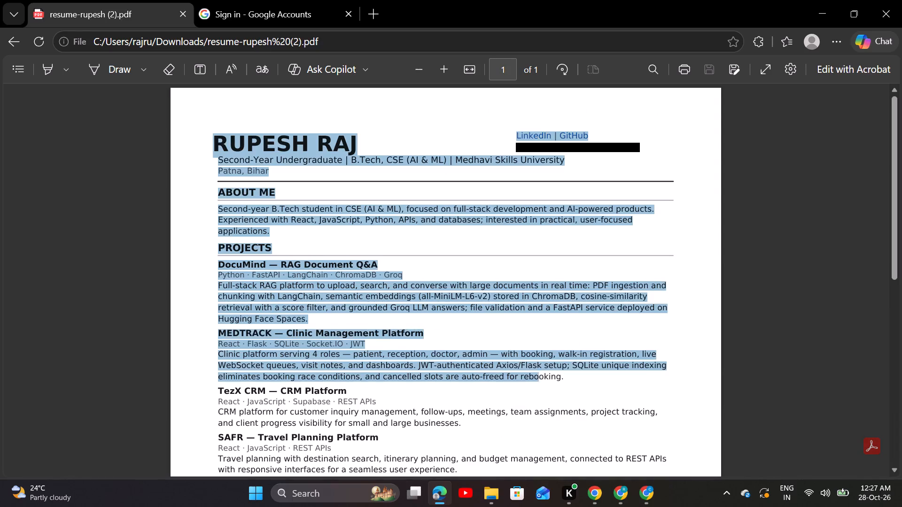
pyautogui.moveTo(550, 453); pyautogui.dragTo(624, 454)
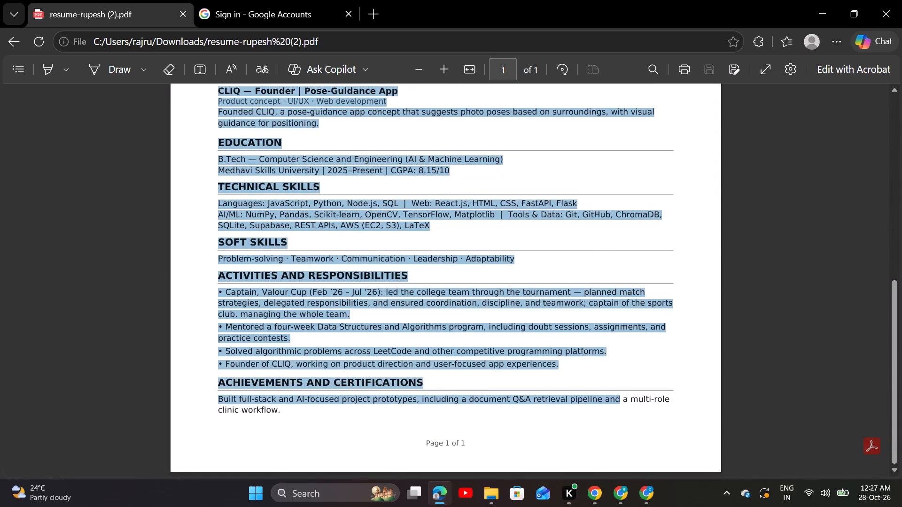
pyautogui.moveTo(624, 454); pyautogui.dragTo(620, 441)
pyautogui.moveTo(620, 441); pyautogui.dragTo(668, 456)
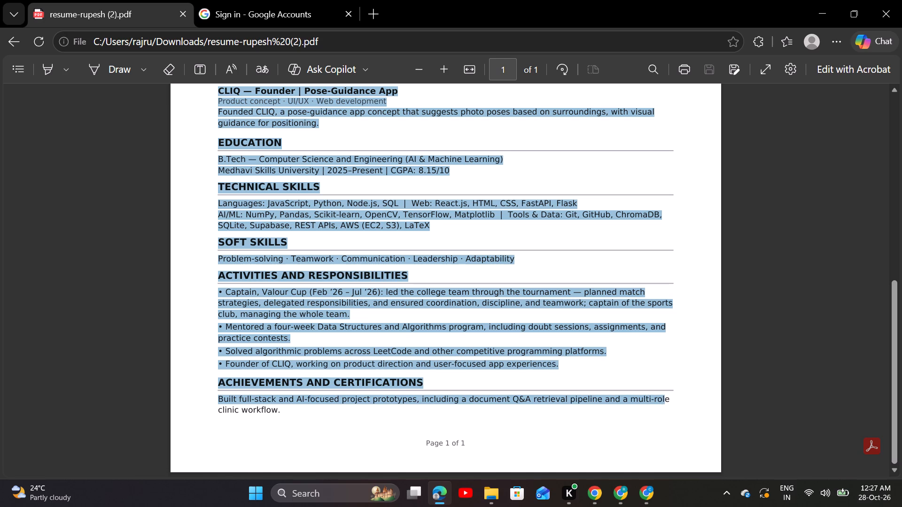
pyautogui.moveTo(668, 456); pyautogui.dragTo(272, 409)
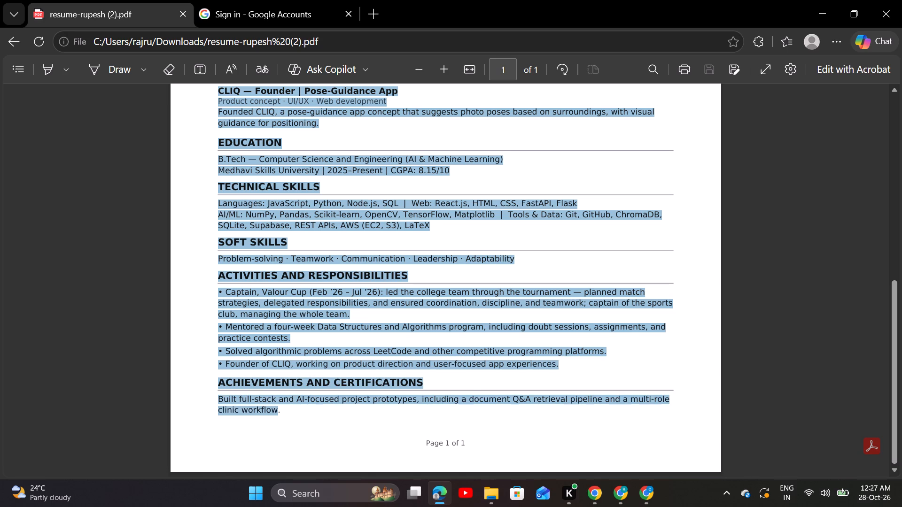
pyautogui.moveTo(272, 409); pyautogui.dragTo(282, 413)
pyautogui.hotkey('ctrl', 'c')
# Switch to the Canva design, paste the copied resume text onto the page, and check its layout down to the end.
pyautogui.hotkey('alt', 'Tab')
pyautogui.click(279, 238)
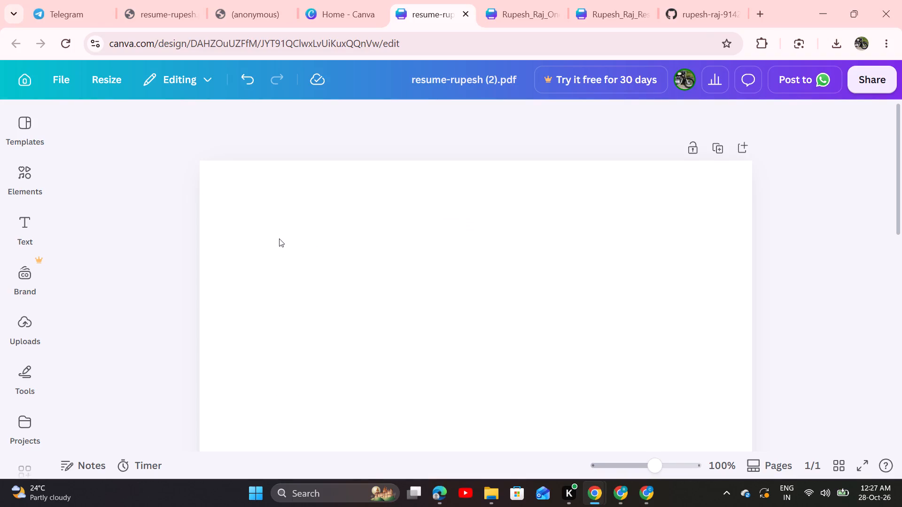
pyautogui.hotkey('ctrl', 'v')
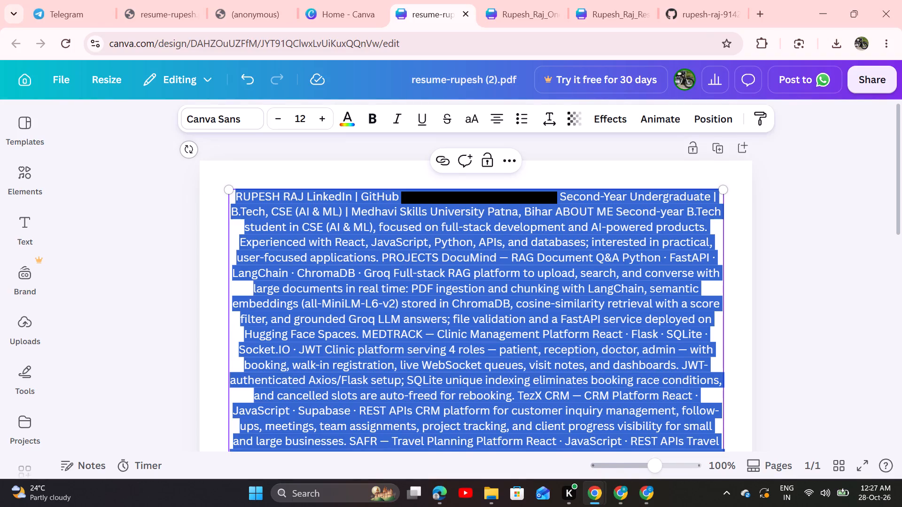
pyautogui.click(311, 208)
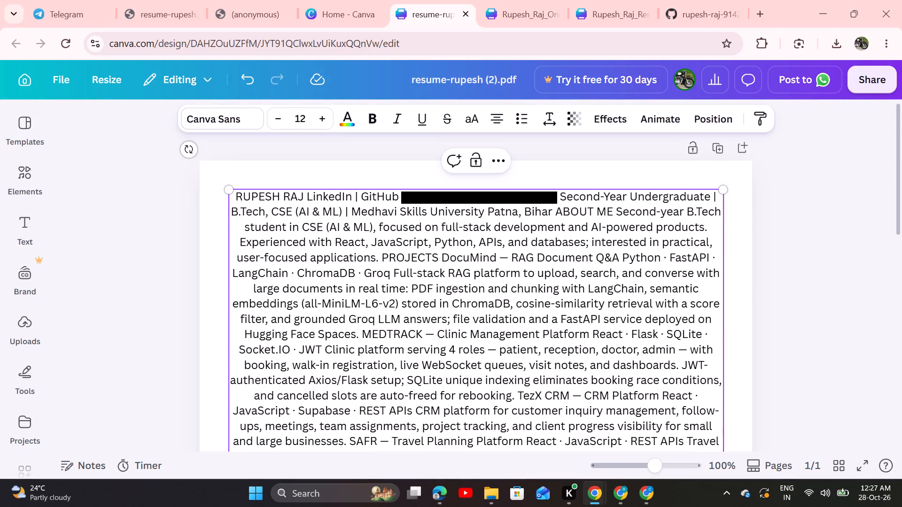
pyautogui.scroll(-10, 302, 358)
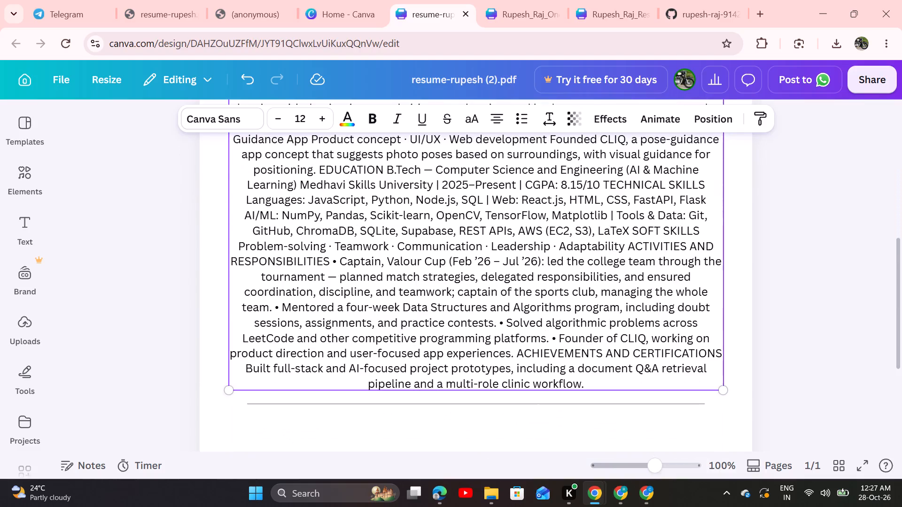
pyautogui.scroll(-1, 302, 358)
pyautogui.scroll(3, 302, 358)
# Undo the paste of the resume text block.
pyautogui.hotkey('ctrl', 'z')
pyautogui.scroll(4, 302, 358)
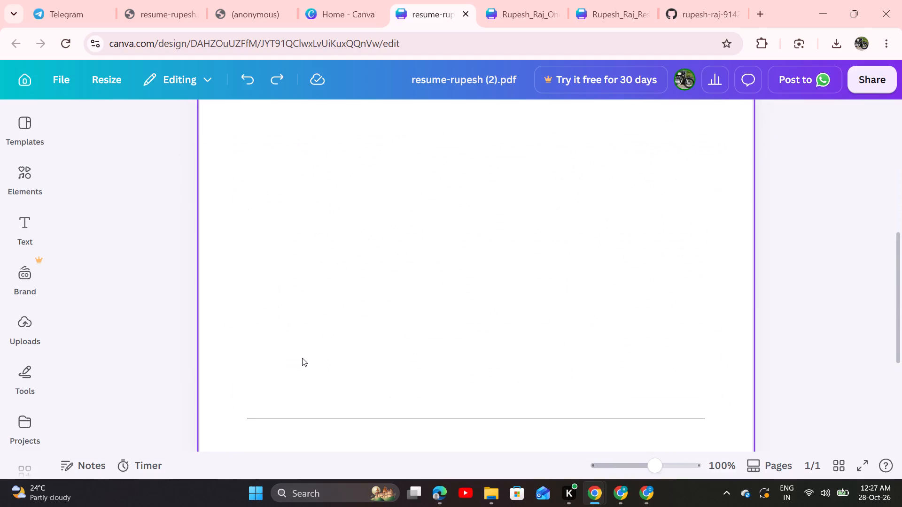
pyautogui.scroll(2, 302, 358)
# Switch to the original resume PDF in Edge and examine its layout and the header's LinkedIn and GitHub links.
pyautogui.hotkey('alt', 'Tab')
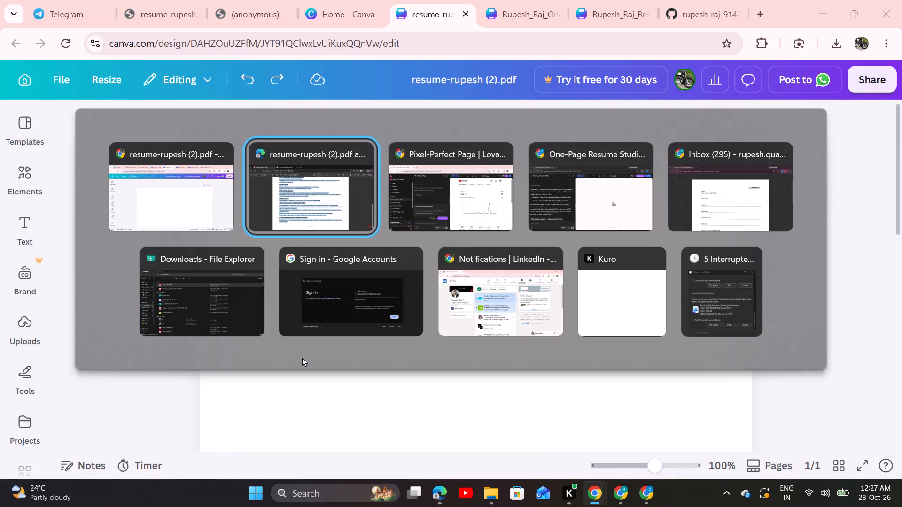
pyautogui.scroll(6, 303, 280)
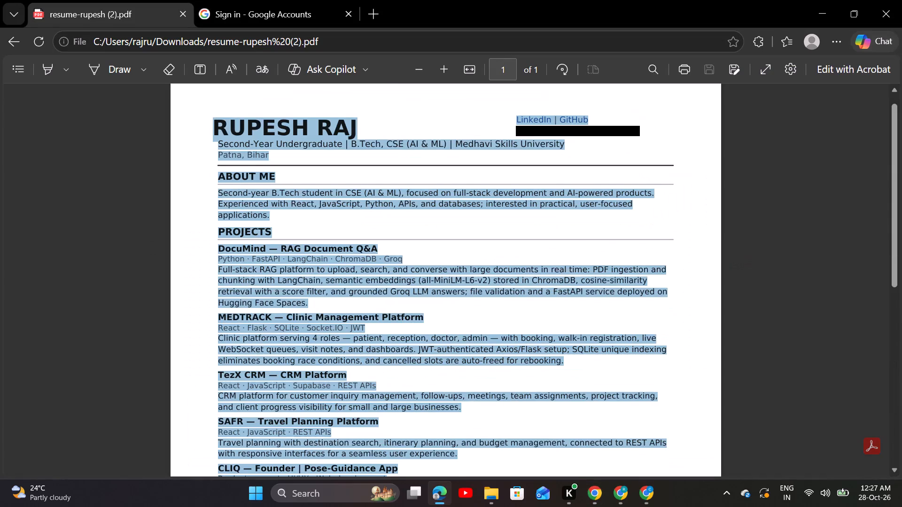
pyautogui.click(736, 215)
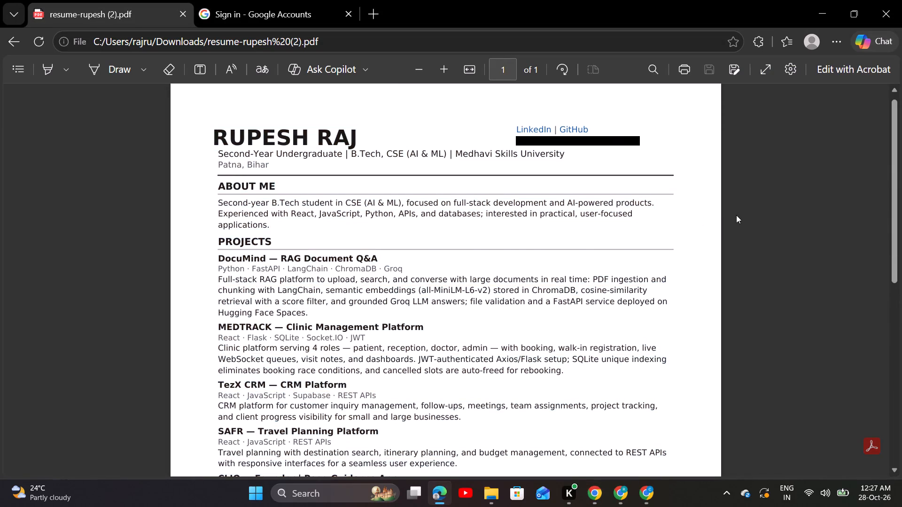
pyautogui.scroll(-5, 608, 288)
pyautogui.scroll(6, 608, 288)
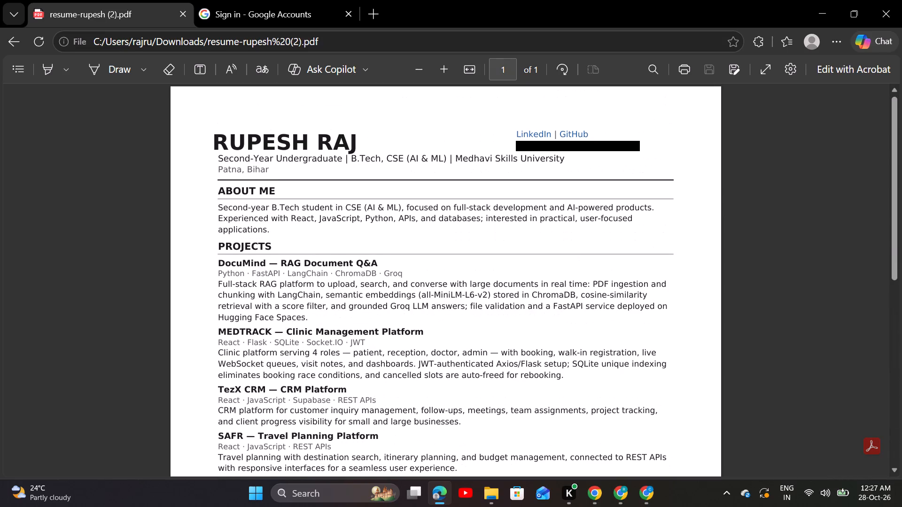
pyautogui.click(539, 136)
pyautogui.moveTo(539, 136); pyautogui.dragTo(504, 134)
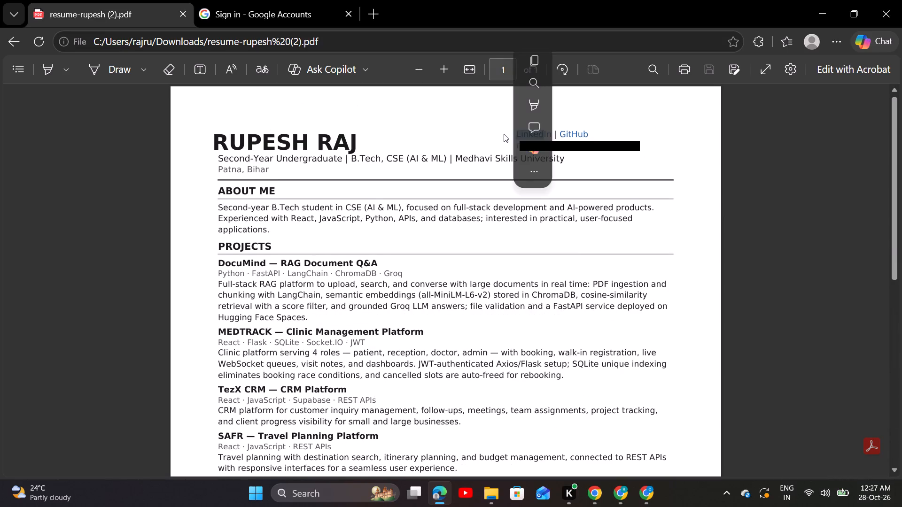
pyautogui.click(611, 134)
pyautogui.scroll(-7, 486, 291)
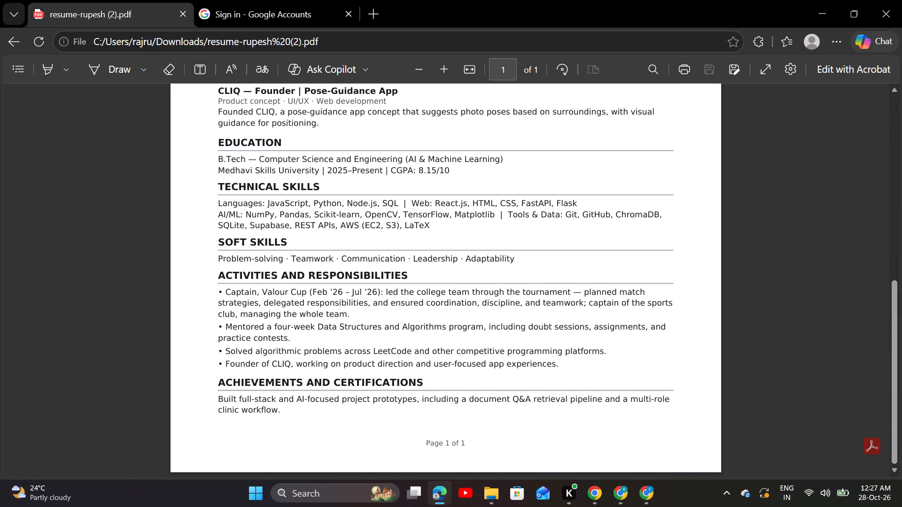
pyautogui.scroll(6, 486, 291)
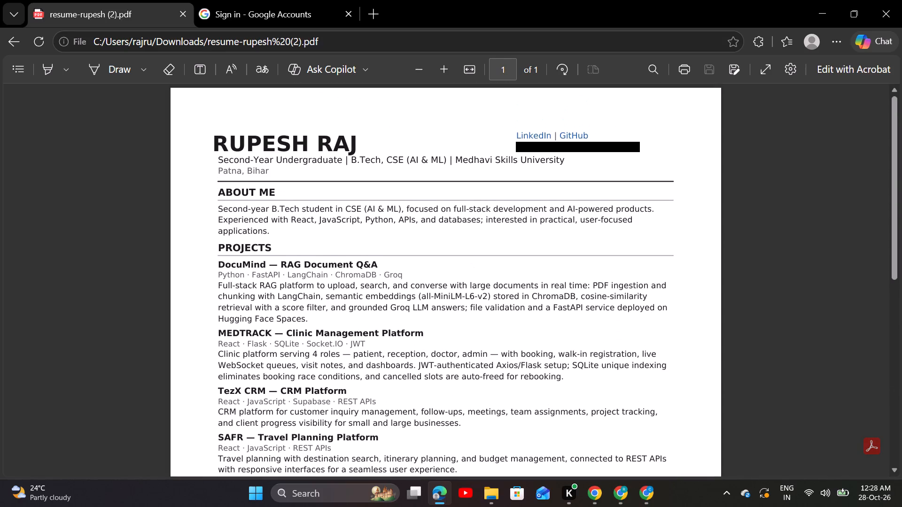
pyautogui.hotkey('alt', 'Tab')
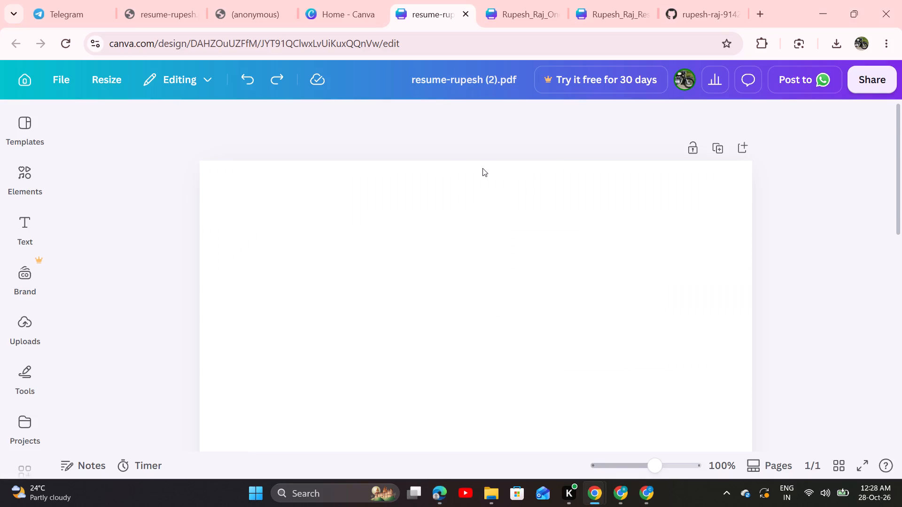
pyautogui.hotkey('alt', 'Tab')
pyautogui.hotkey('alt', 'Tab')
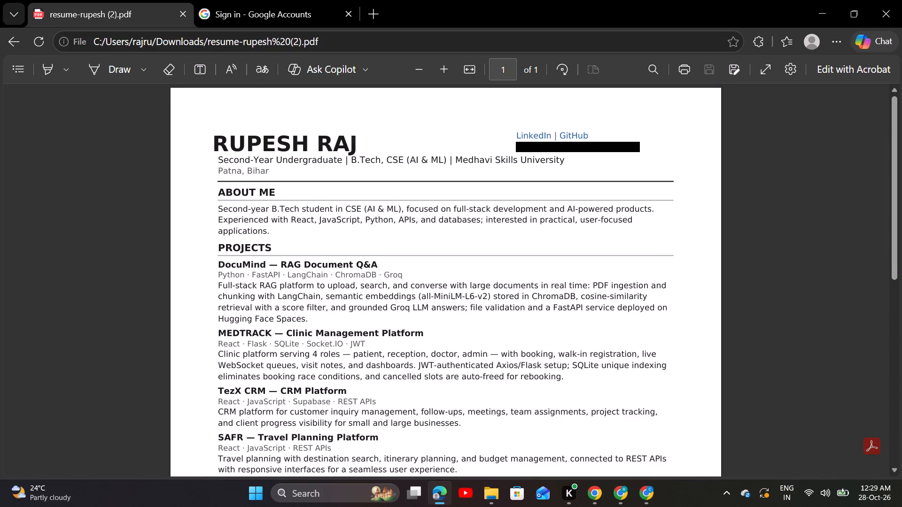
pyautogui.click(538, 137)
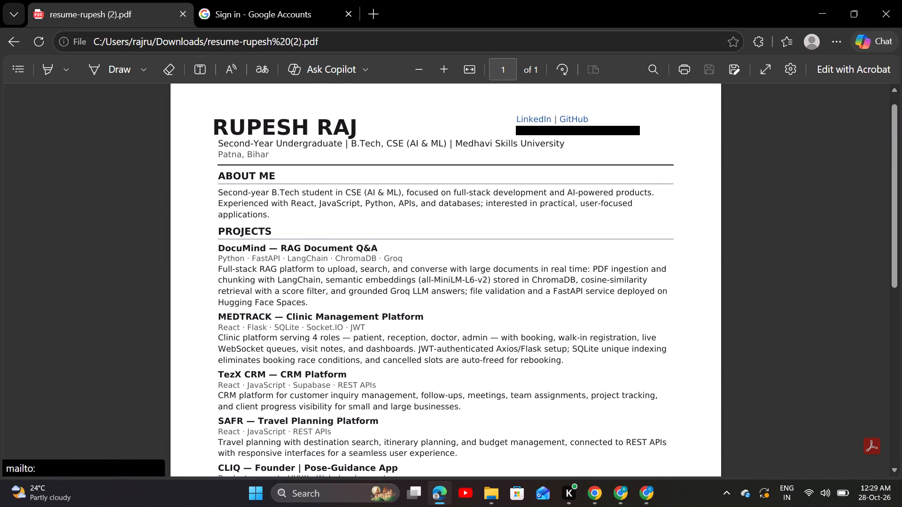
# Switch to Canva, upload resume-rupesh (2).pdf from Downloads through the home page, and open it as a new design.
pyautogui.hotkey('alt', 'Tab')
pyautogui.hotkey('alt', 'Tab')
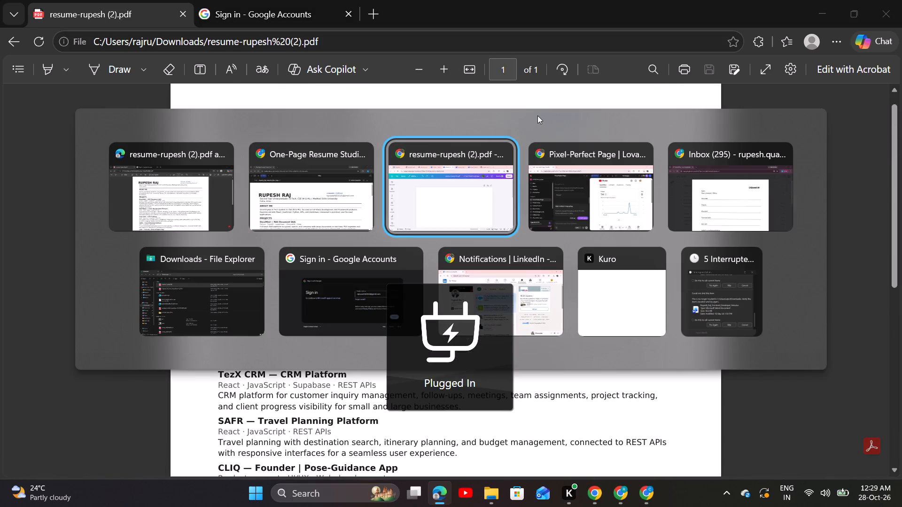
pyautogui.scroll(7, 514, 127)
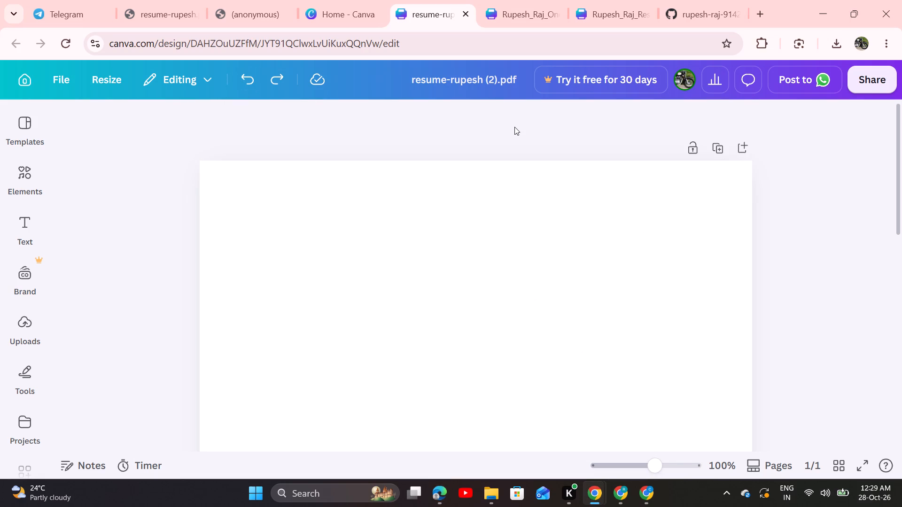
pyautogui.click(27, 79)
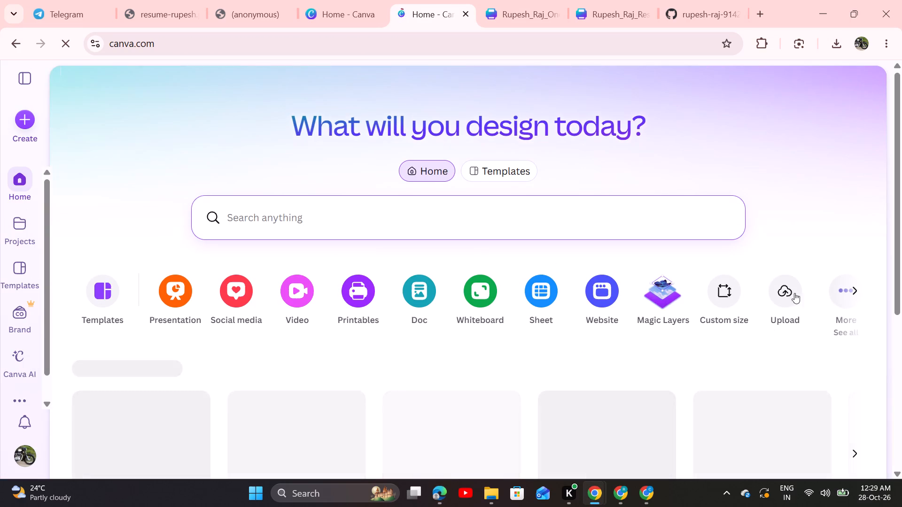
pyautogui.click(789, 292)
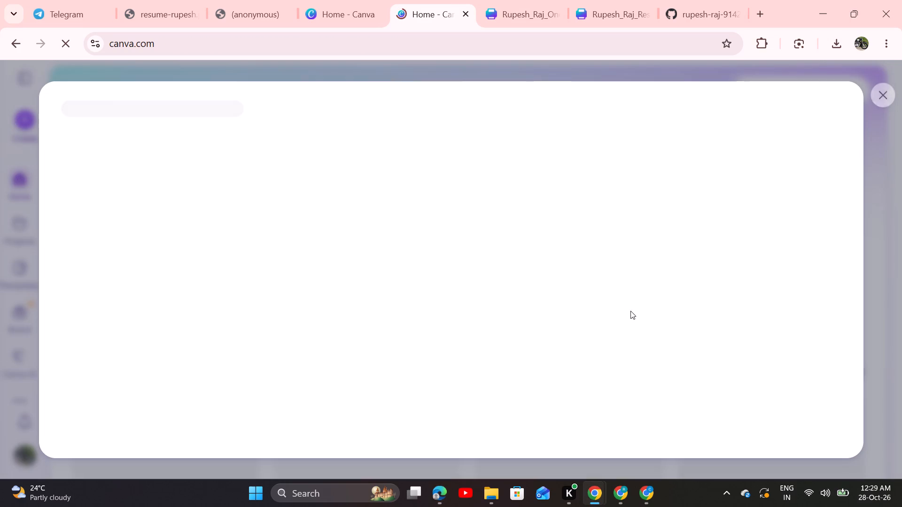
pyautogui.click(465, 338)
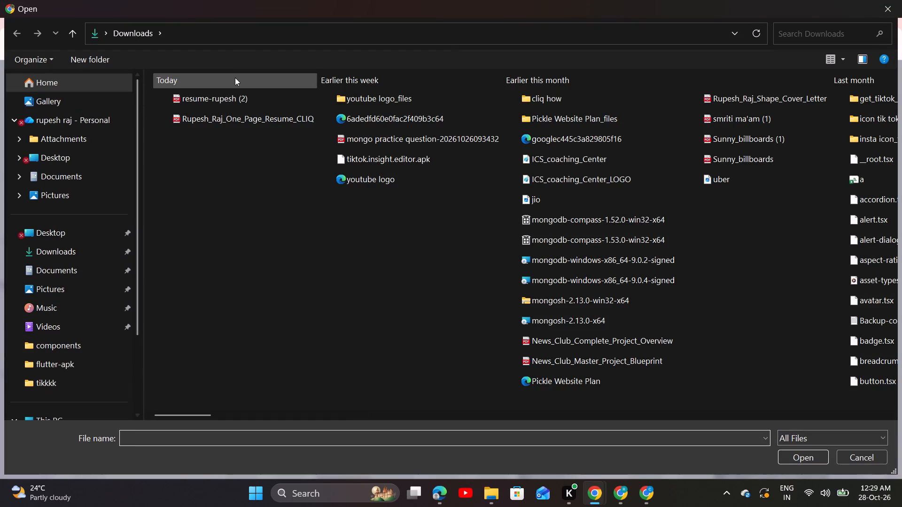
pyautogui.doubleClick(229, 93)
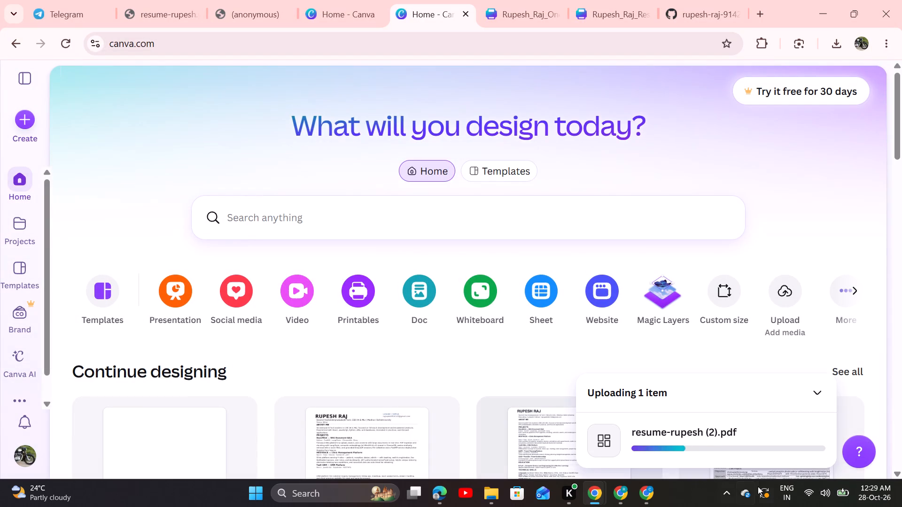
pyautogui.scroll(-2, 758, 486)
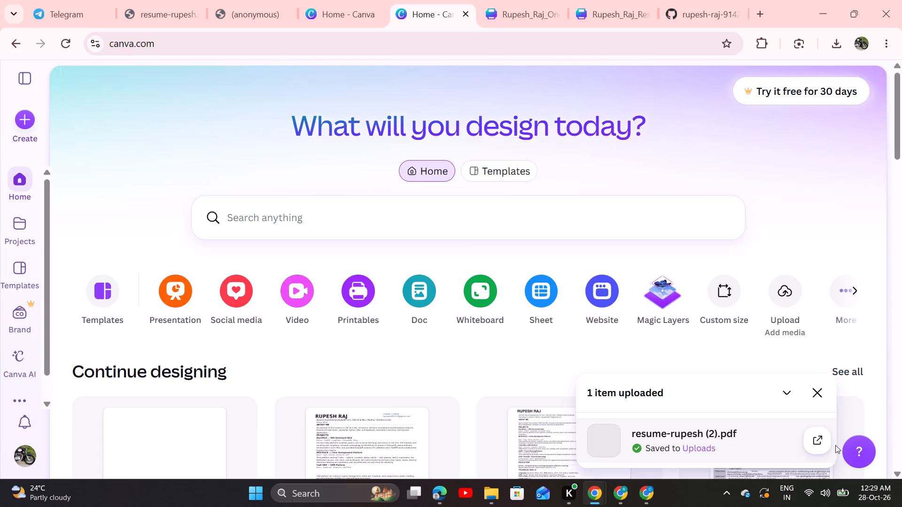
pyautogui.click(816, 445)
# Examine the imported resume page from header to footer for spacing gaps and divider lines overlapping the section text.
pyautogui.scroll(-1, 375, 265)
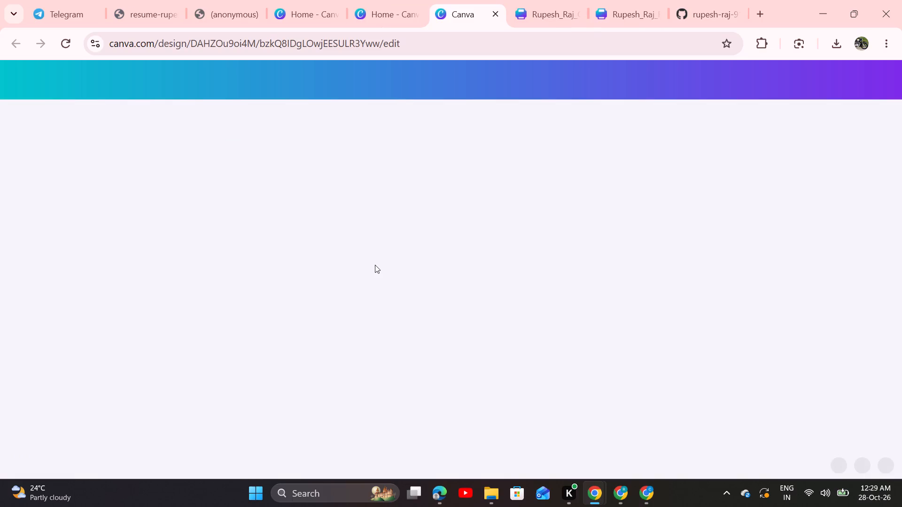
pyautogui.scroll(-1, 375, 265)
pyautogui.scroll(1, 375, 265)
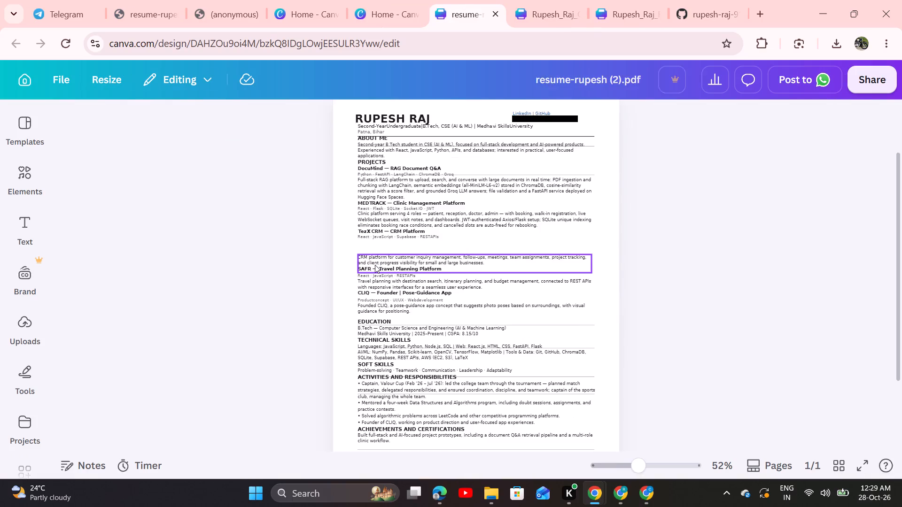
pyautogui.scroll(1, 375, 265)
pyautogui.scroll(3, 496, 235)
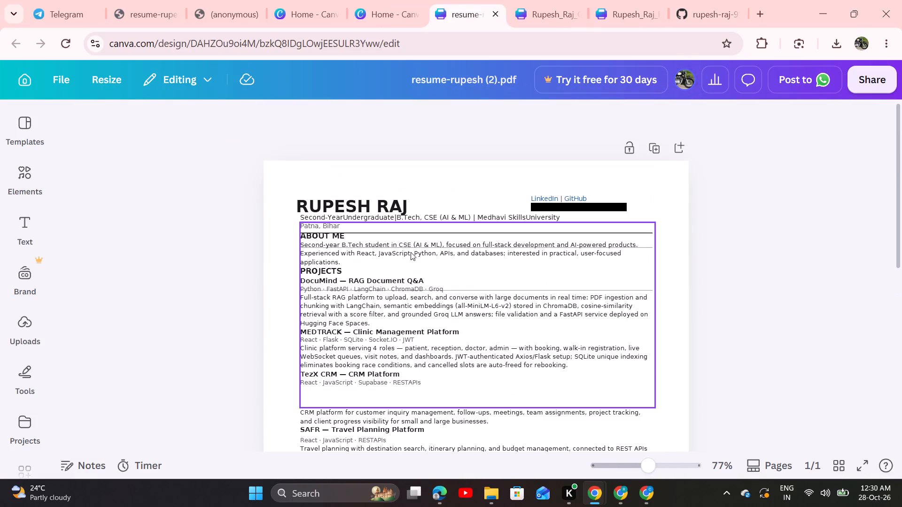
pyautogui.scroll(-3, 434, 341)
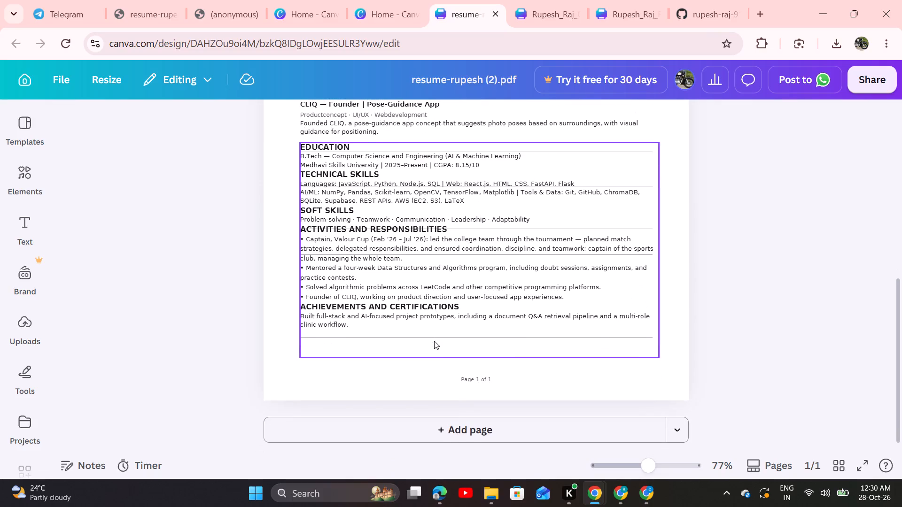
pyautogui.scroll(-1, 434, 341)
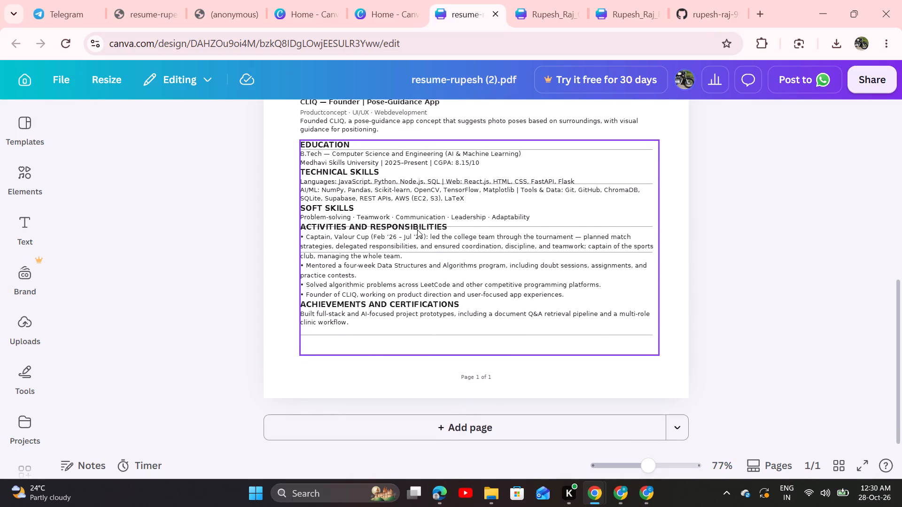
pyautogui.scroll(1, 509, 184)
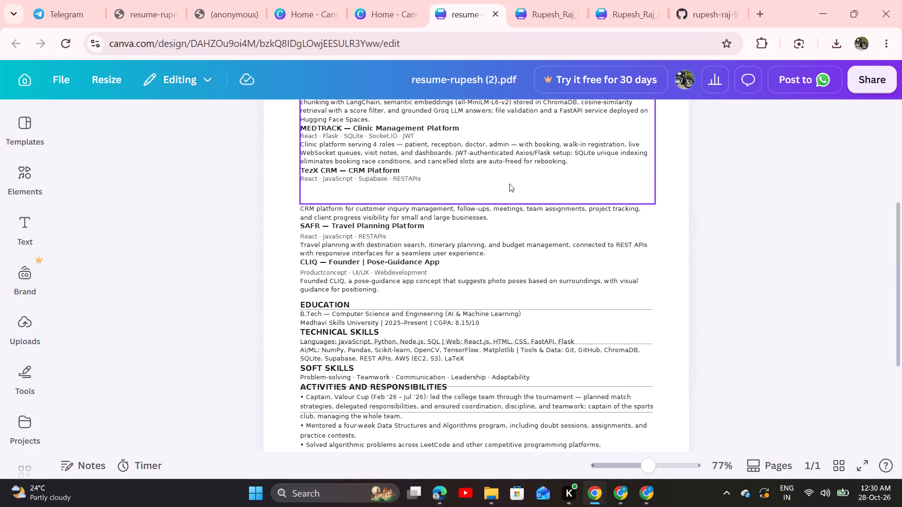
pyautogui.scroll(2, 509, 184)
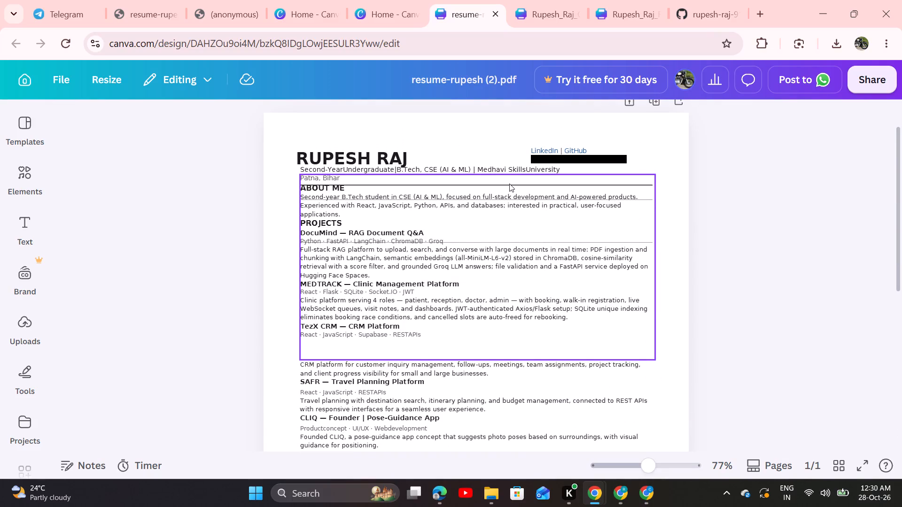
pyautogui.scroll(2, 509, 184)
pyautogui.scroll(-1, 509, 184)
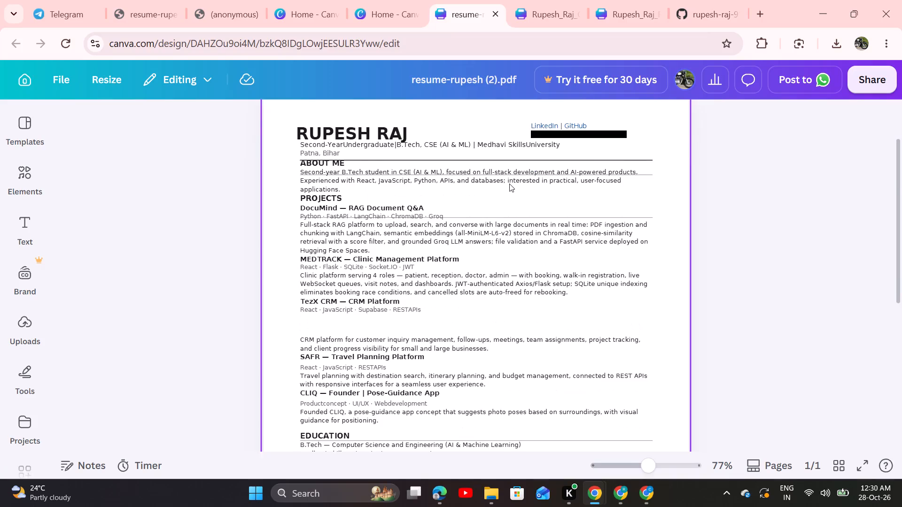
pyautogui.scroll(-1, 509, 184)
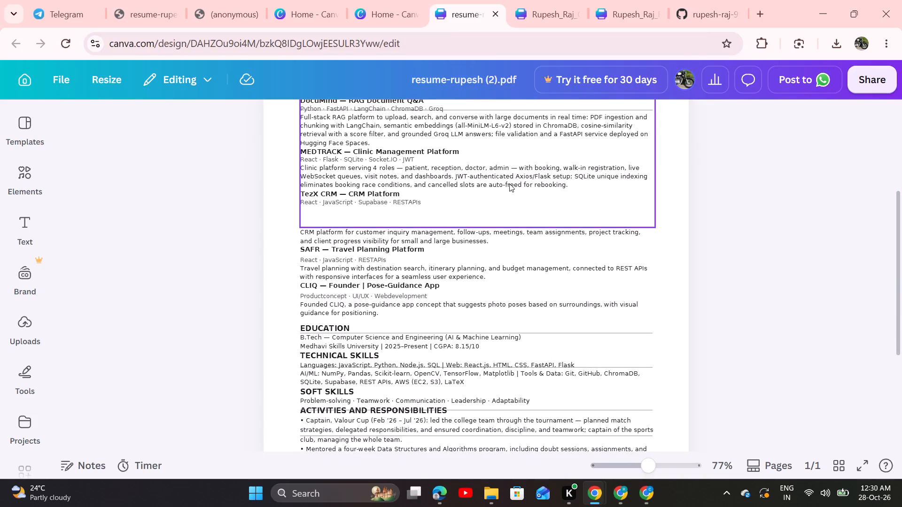
pyautogui.scroll(1, 509, 184)
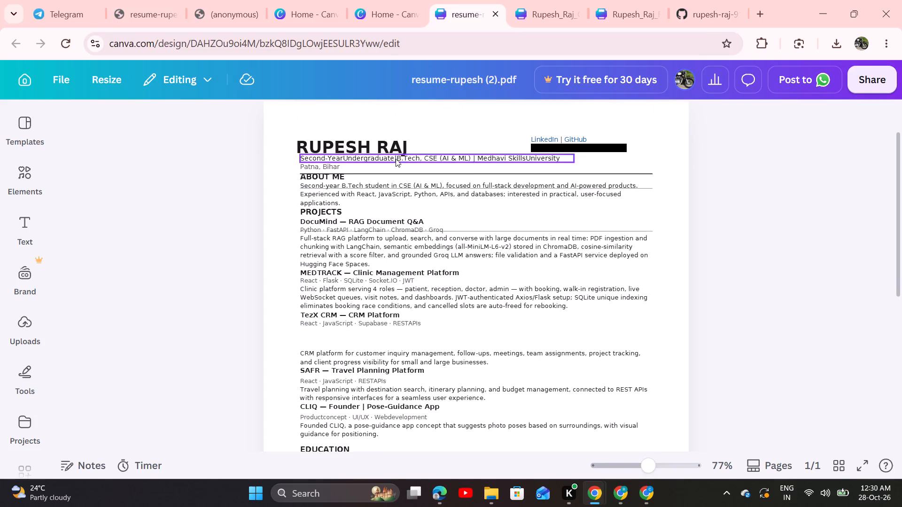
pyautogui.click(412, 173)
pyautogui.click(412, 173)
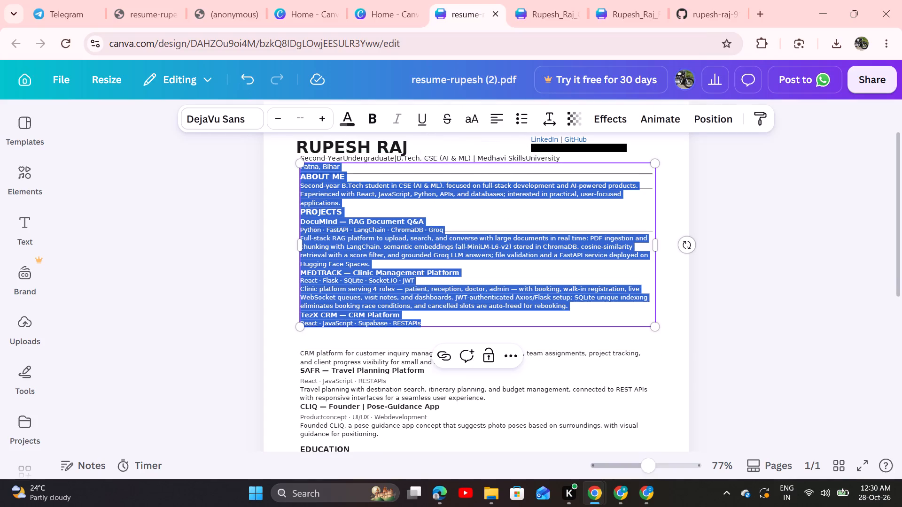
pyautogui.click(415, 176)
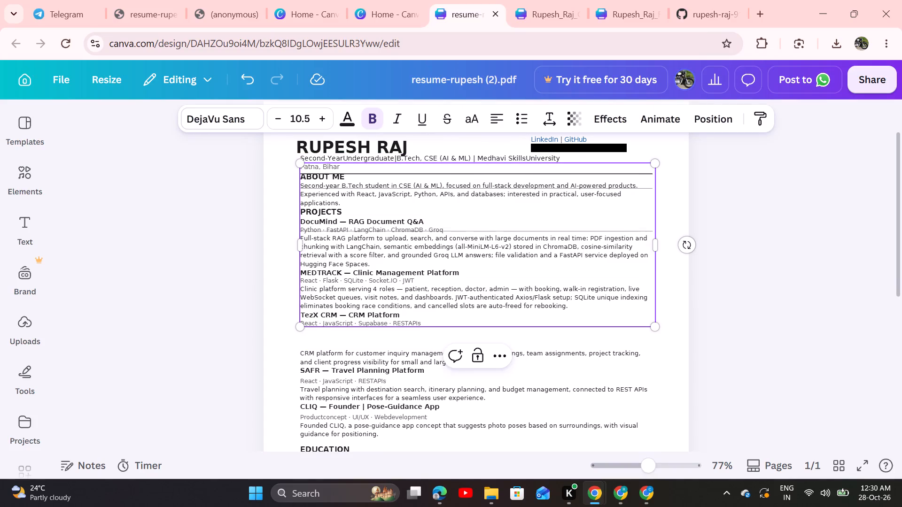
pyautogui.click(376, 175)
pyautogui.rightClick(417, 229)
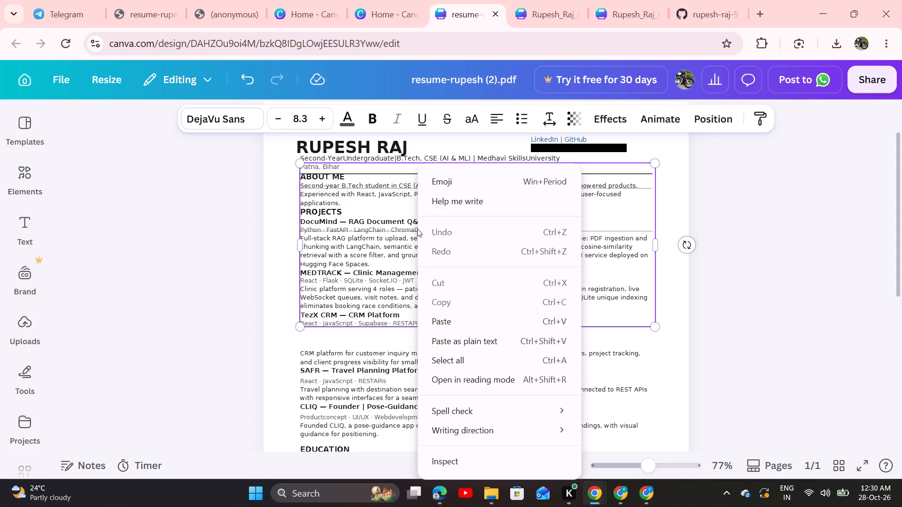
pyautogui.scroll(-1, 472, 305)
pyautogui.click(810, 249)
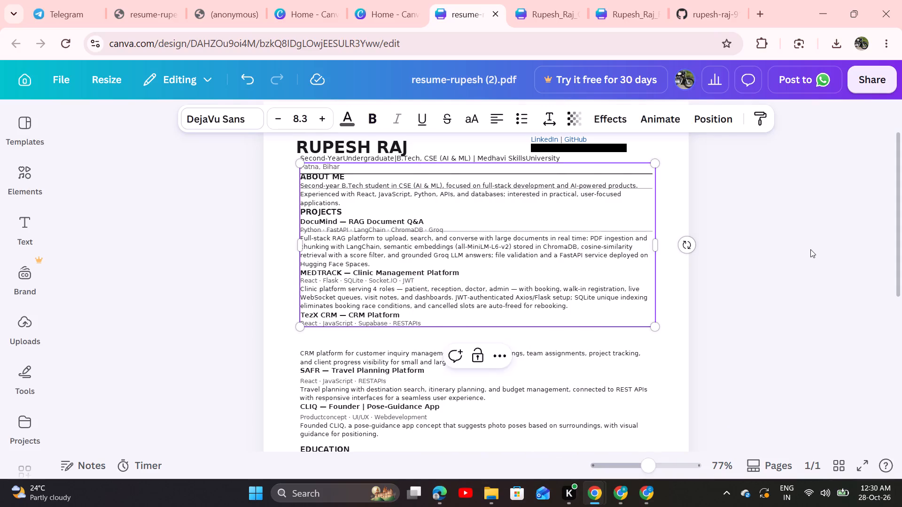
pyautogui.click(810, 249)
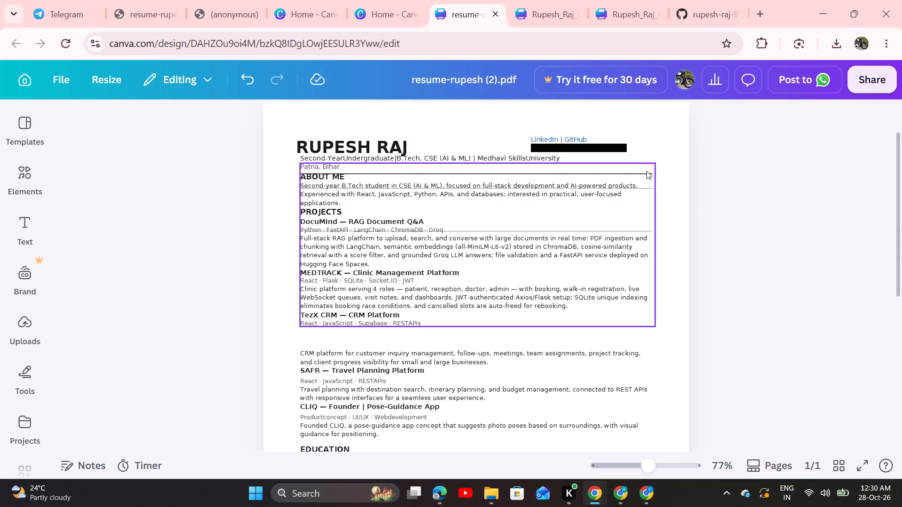
# Insert a line break before the ABOUT ME heading in the upper text block to move it below the header divider.
pyautogui.click(646, 172)
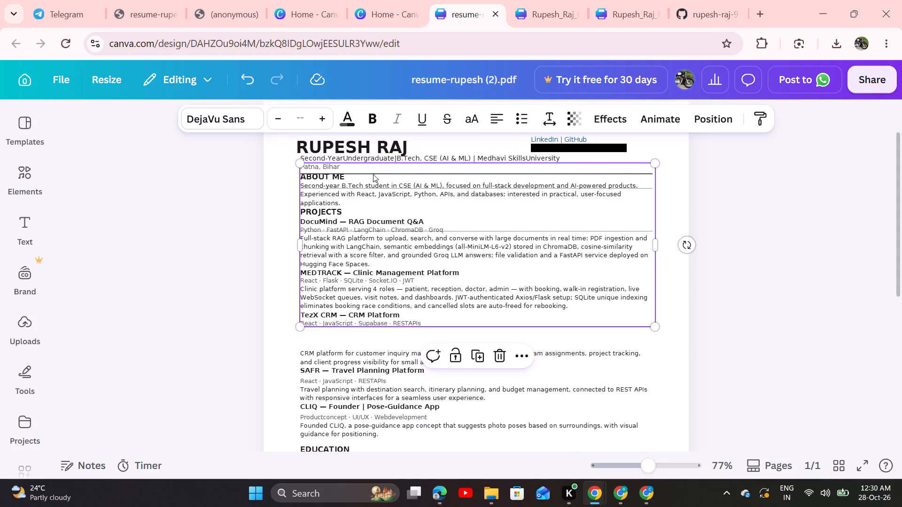
pyautogui.click(304, 180)
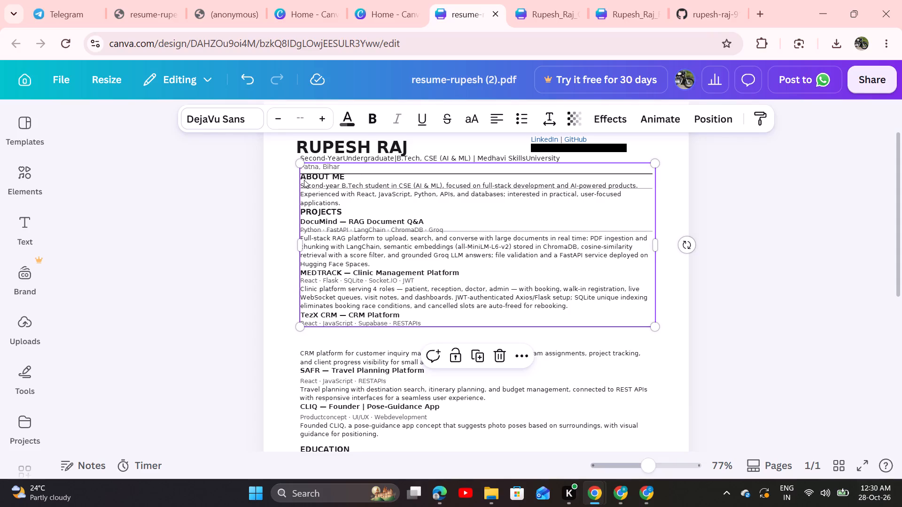
pyautogui.click(304, 180)
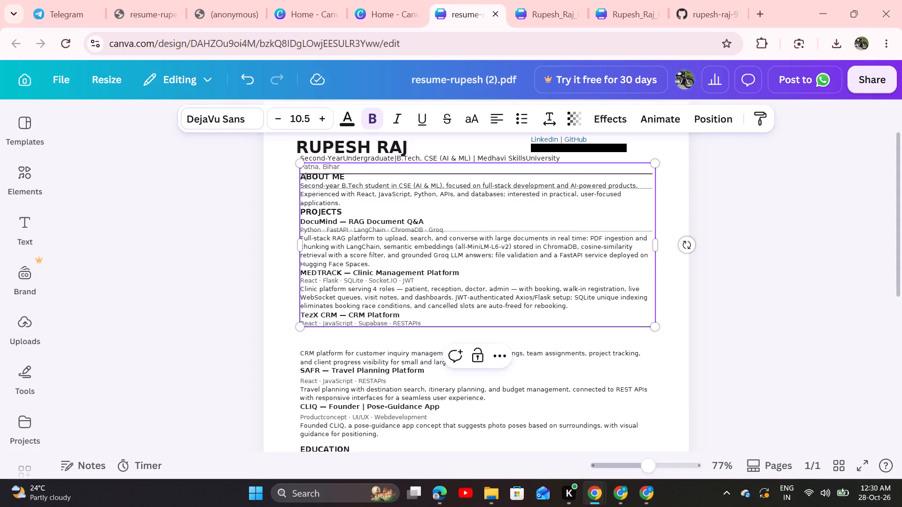
pyautogui.press('Left')
pyautogui.hotkey('shift', 'Return')
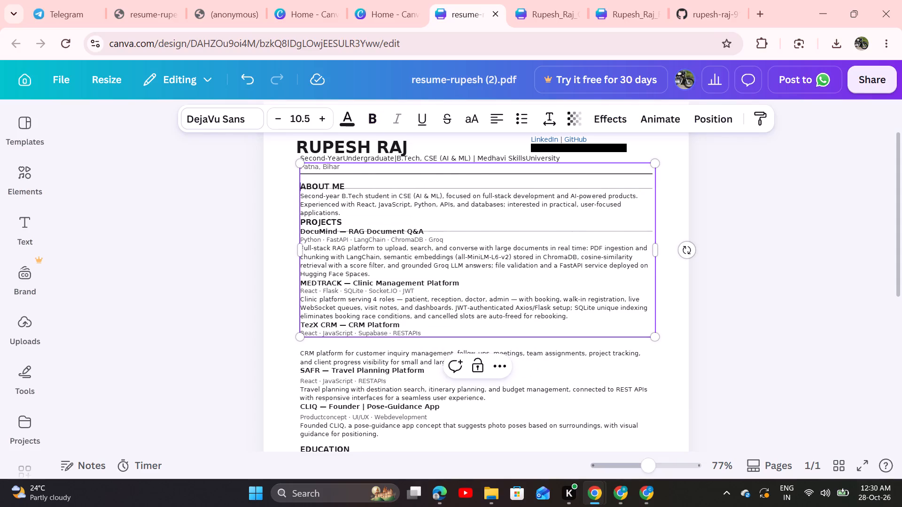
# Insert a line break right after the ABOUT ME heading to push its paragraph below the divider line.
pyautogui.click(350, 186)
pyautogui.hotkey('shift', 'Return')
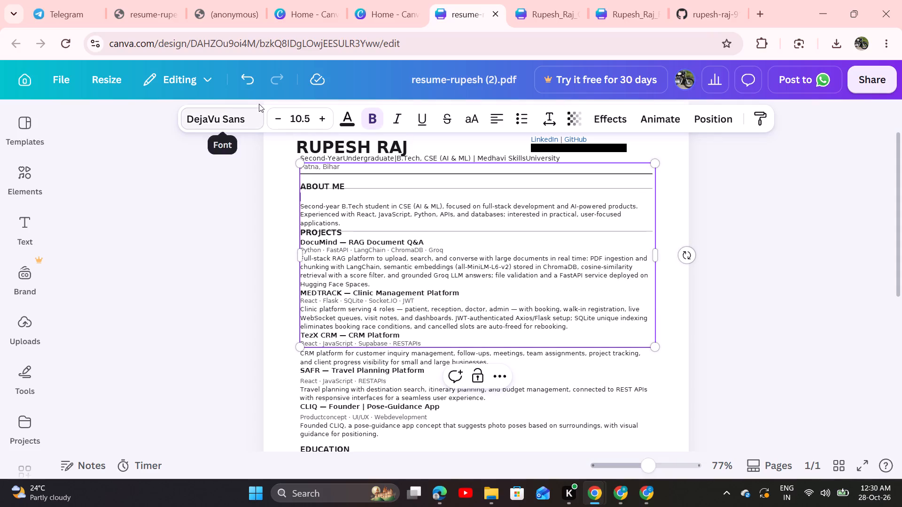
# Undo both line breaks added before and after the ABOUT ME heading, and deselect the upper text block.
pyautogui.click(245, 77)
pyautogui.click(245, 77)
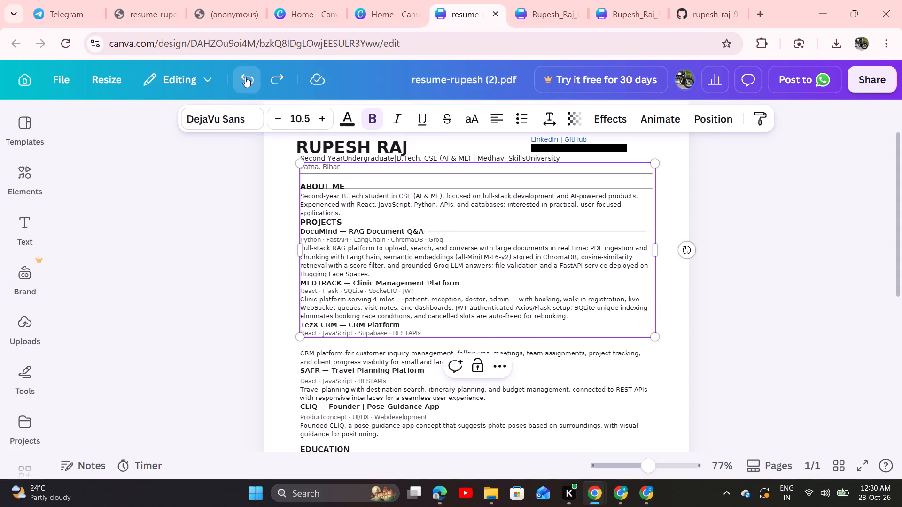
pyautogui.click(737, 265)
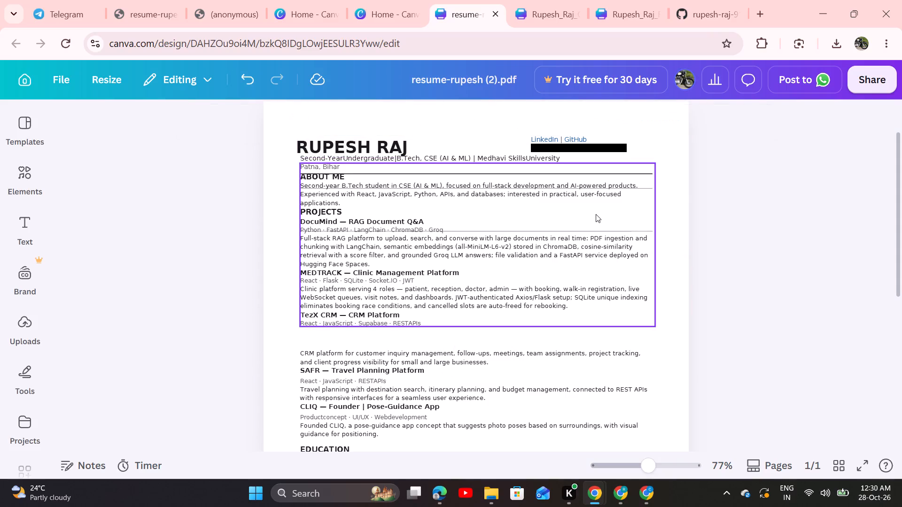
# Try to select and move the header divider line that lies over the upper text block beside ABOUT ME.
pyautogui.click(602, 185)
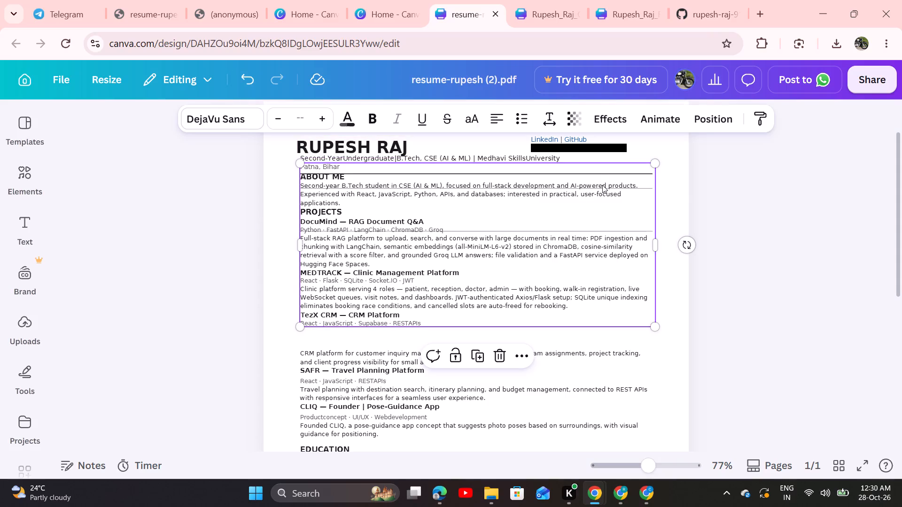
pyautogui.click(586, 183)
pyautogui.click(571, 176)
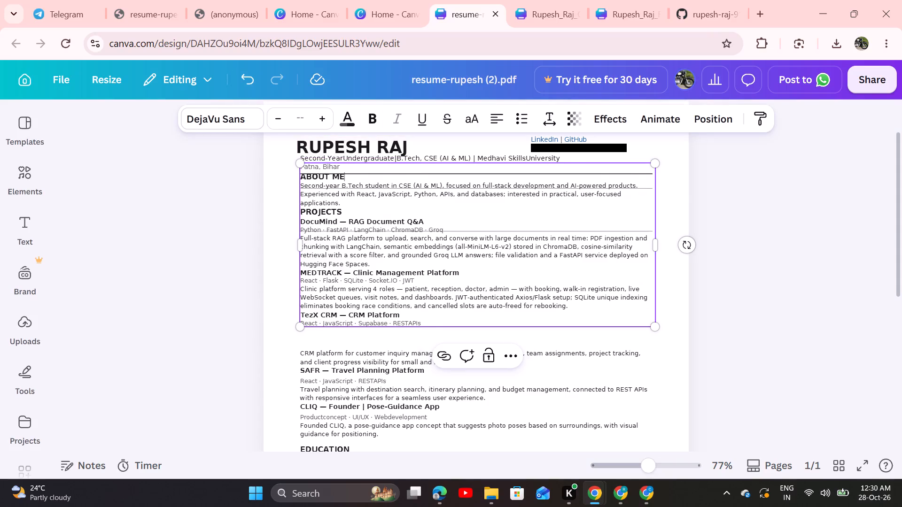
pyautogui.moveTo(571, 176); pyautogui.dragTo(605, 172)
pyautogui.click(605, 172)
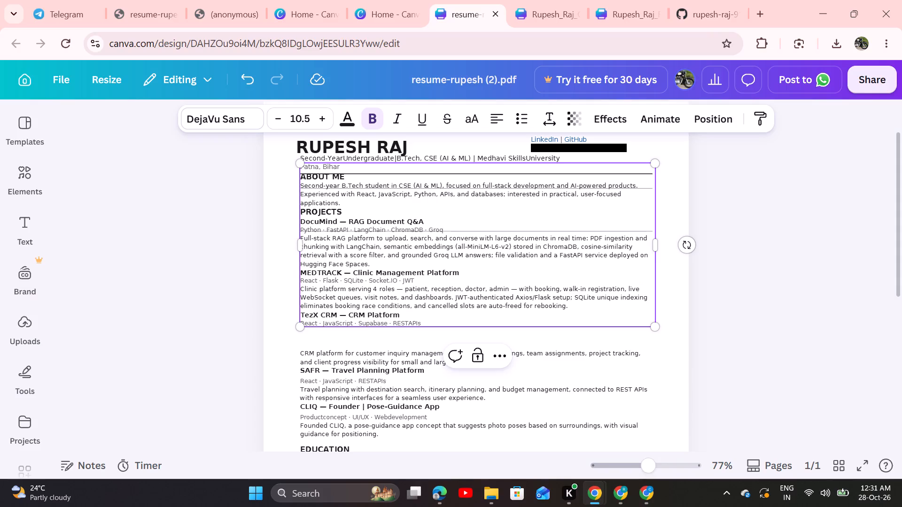
# Show the page's layers with the upper text block selected and browse the list for the divider line elements.
pyautogui.click(504, 353)
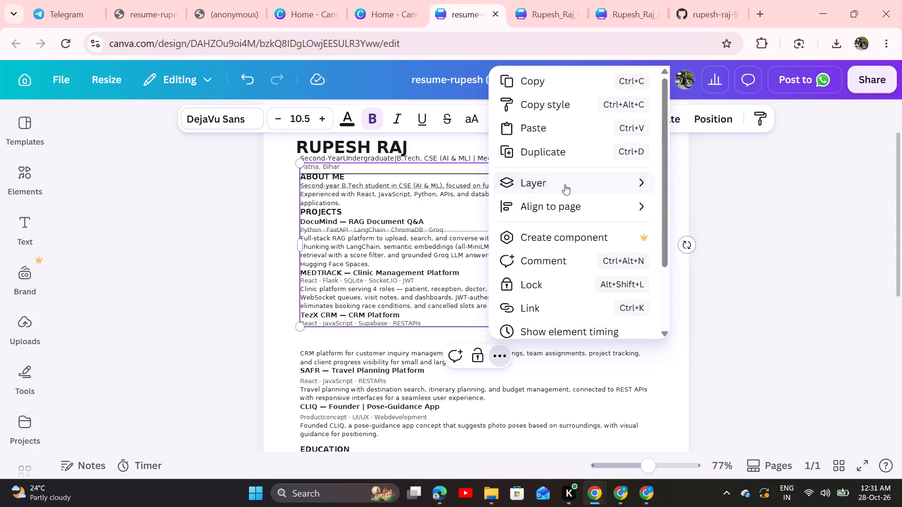
pyautogui.click(565, 184)
pyautogui.click(694, 296)
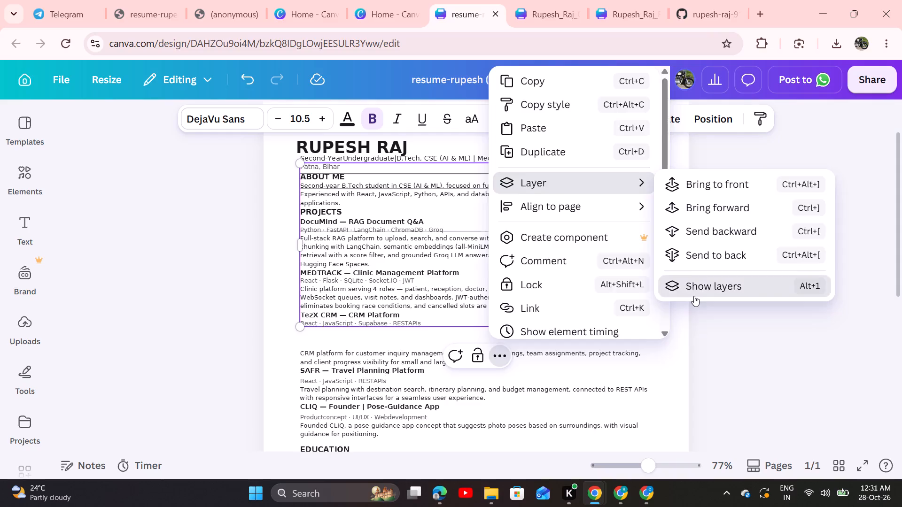
pyautogui.scroll(3, 188, 296)
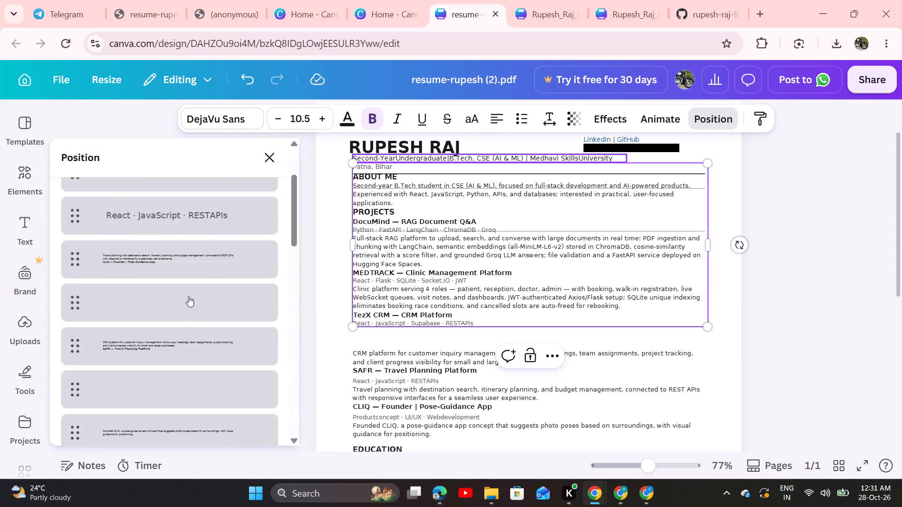
# Find the grey divider line listed directly beneath the "Page 1 of 1" text in the page's layers and select it for editing.
pyautogui.scroll(4, 188, 296)
pyautogui.click(185, 406)
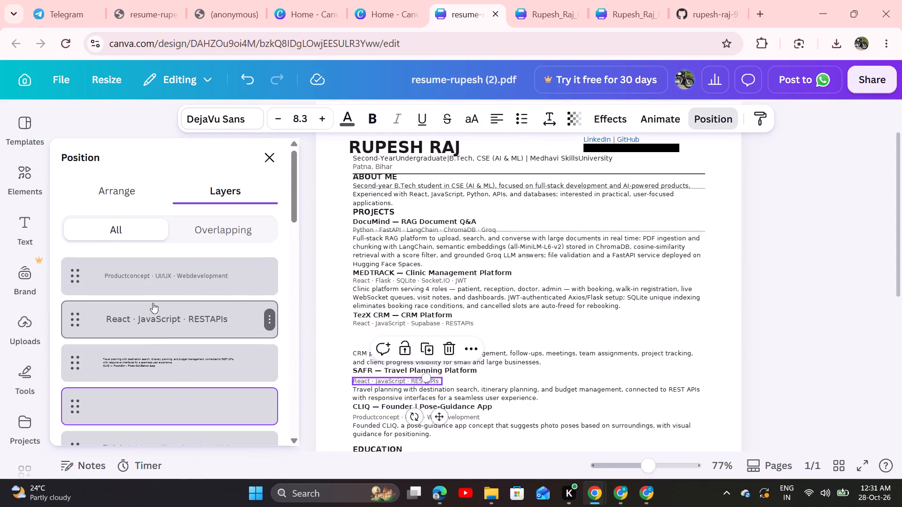
pyautogui.scroll(1, 154, 286)
pyautogui.scroll(-5, 154, 286)
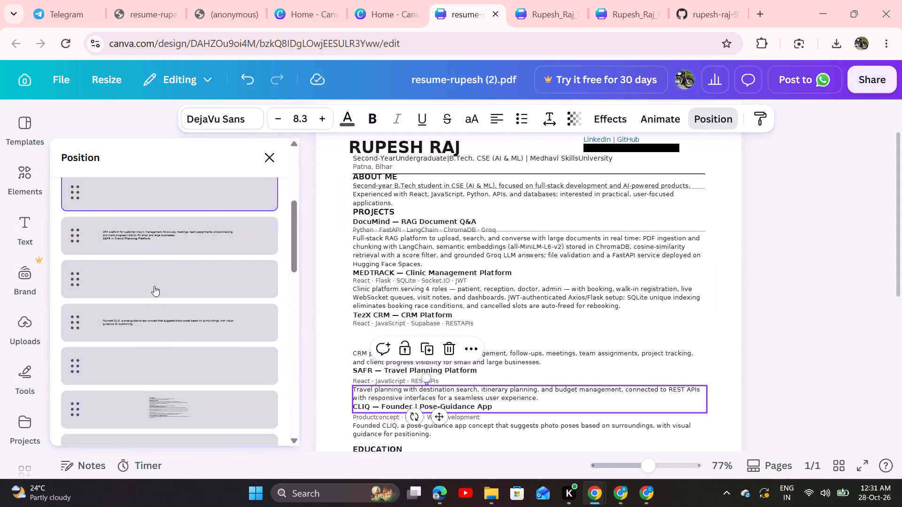
pyautogui.scroll(-3, 154, 286)
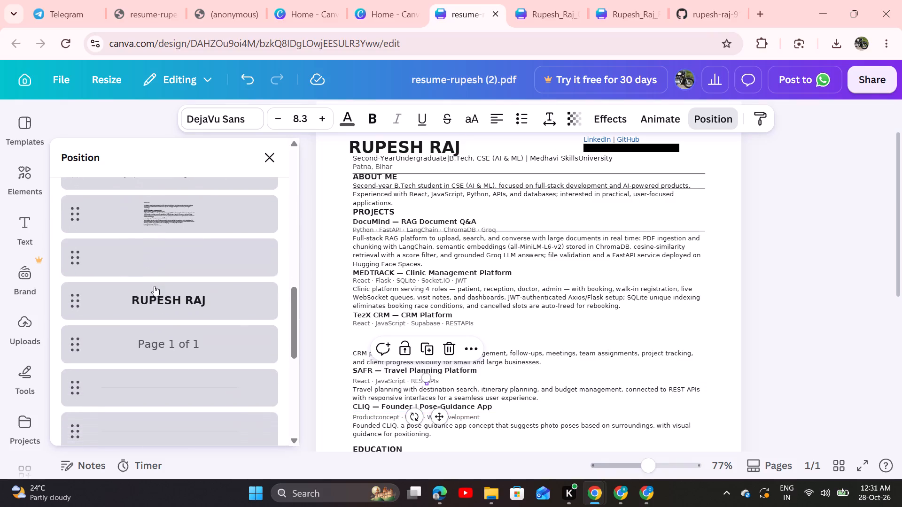
pyautogui.scroll(-1, 154, 286)
pyautogui.click(164, 310)
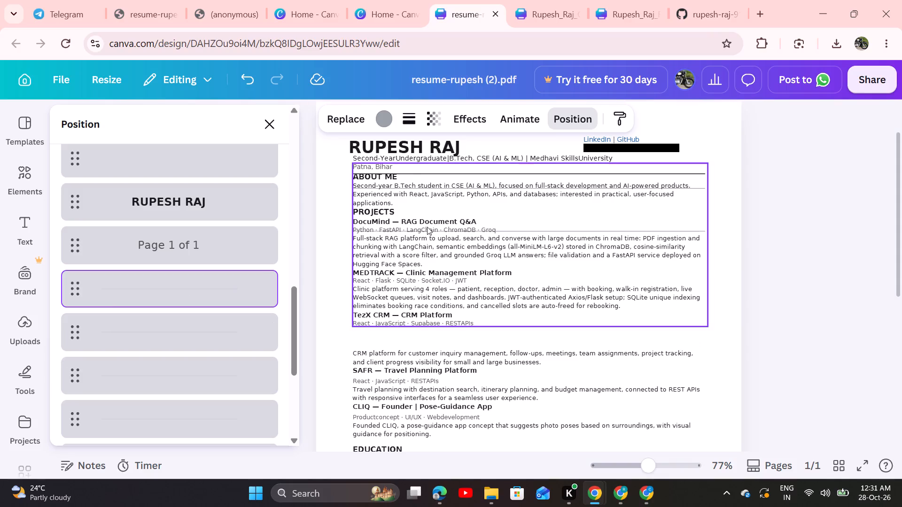
pyautogui.click(383, 105)
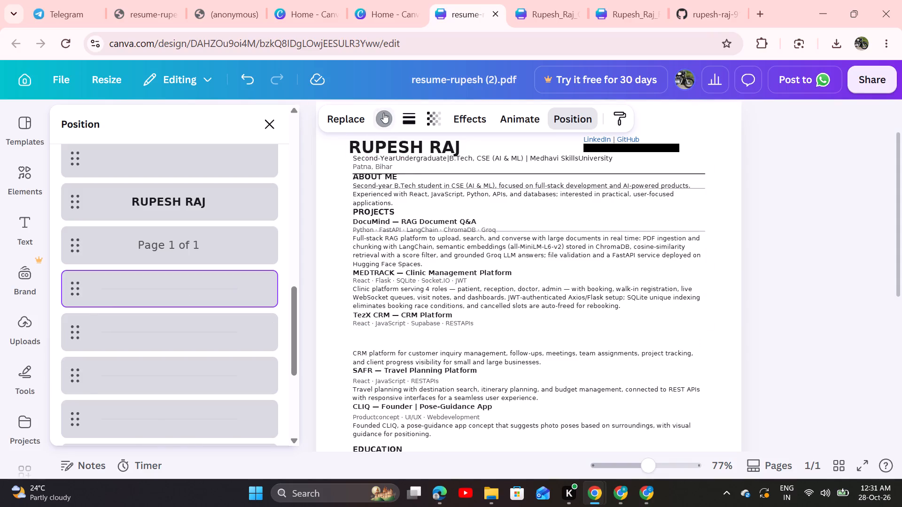
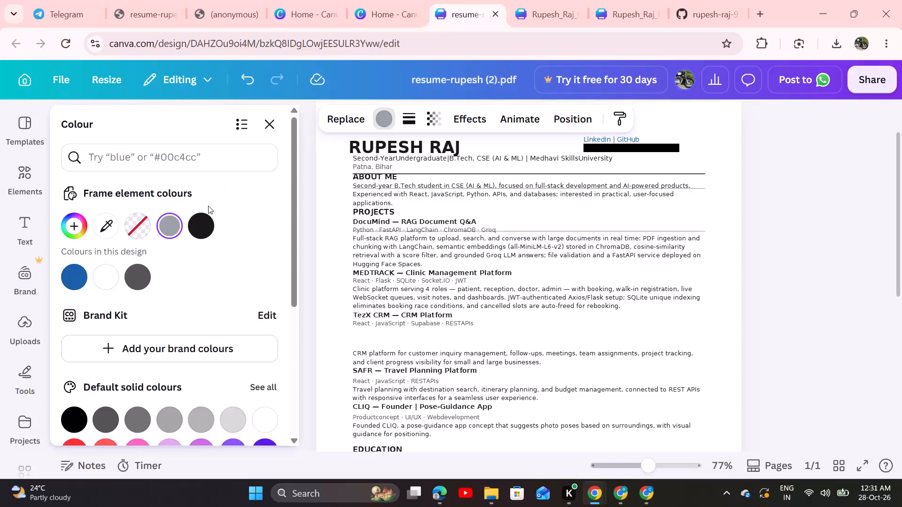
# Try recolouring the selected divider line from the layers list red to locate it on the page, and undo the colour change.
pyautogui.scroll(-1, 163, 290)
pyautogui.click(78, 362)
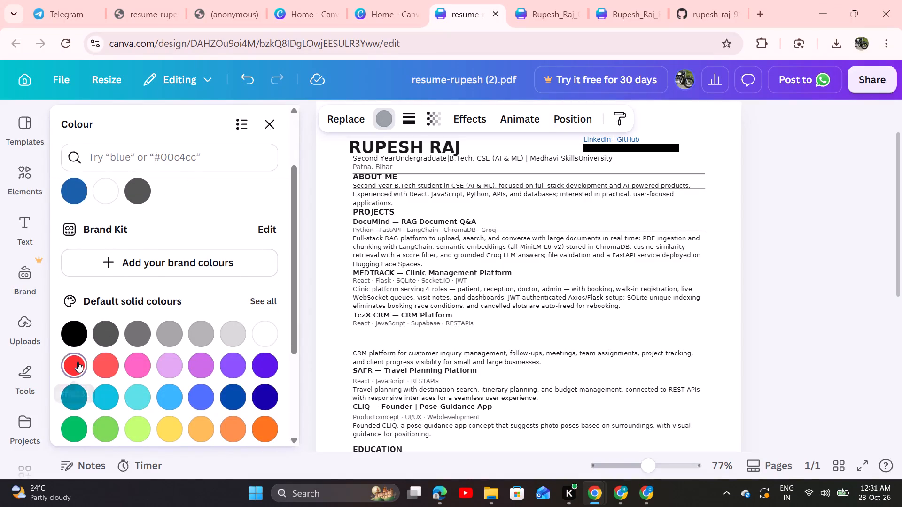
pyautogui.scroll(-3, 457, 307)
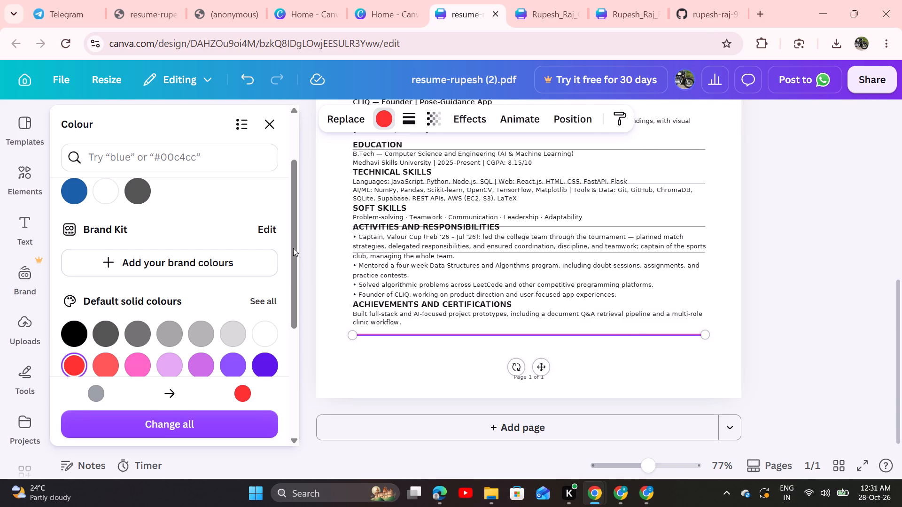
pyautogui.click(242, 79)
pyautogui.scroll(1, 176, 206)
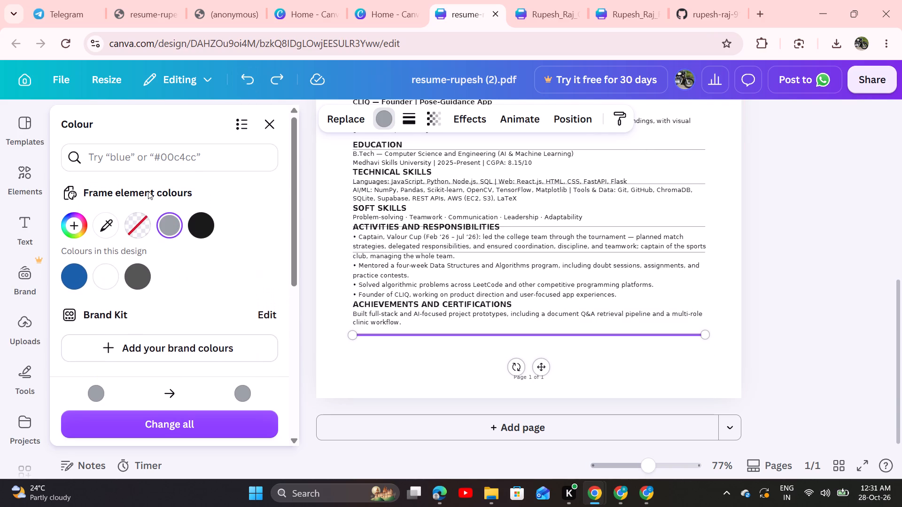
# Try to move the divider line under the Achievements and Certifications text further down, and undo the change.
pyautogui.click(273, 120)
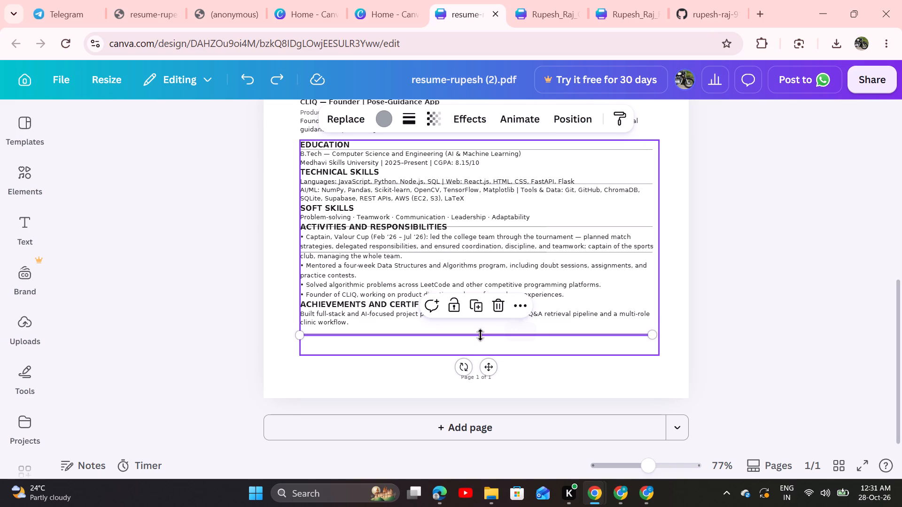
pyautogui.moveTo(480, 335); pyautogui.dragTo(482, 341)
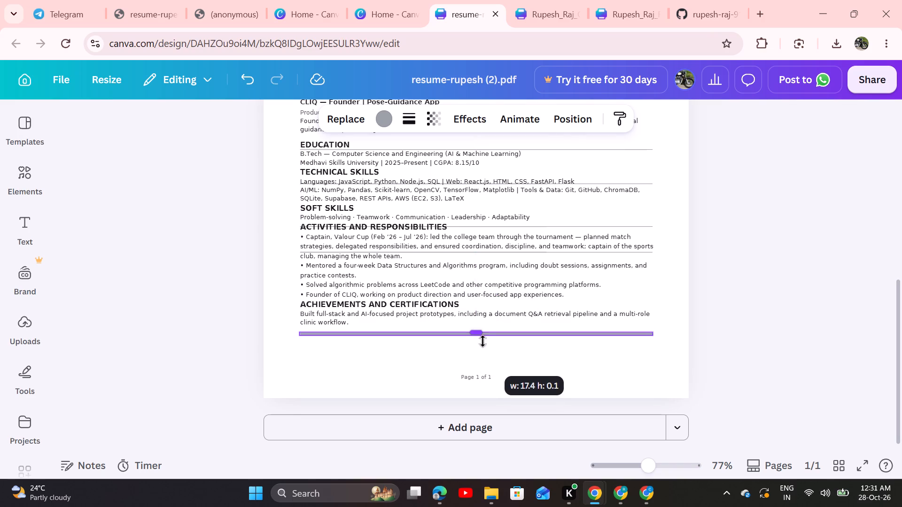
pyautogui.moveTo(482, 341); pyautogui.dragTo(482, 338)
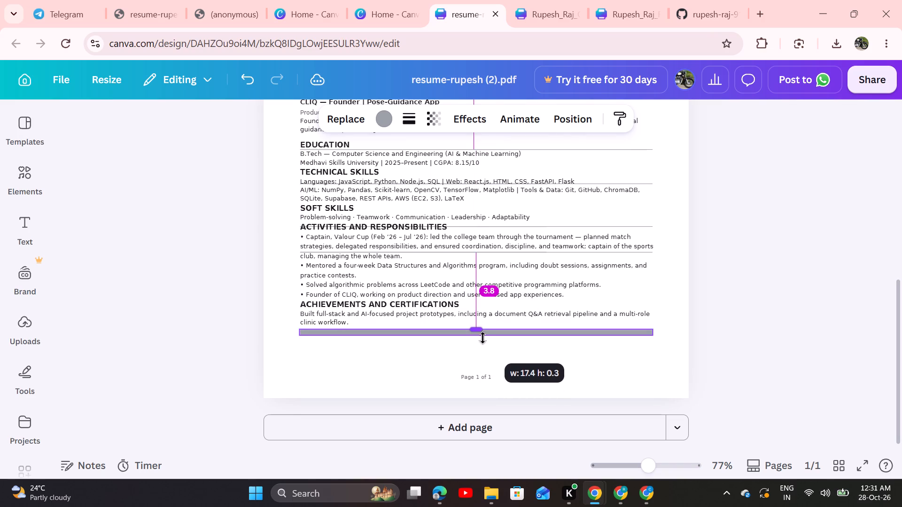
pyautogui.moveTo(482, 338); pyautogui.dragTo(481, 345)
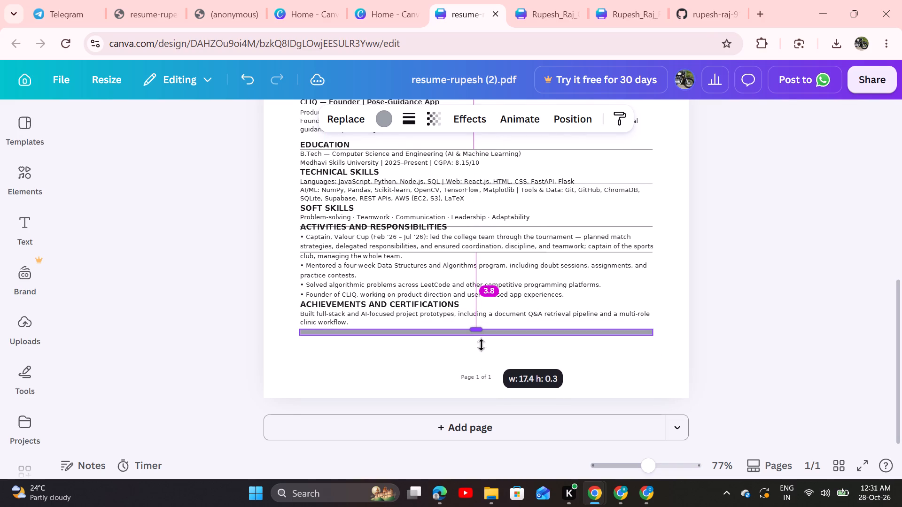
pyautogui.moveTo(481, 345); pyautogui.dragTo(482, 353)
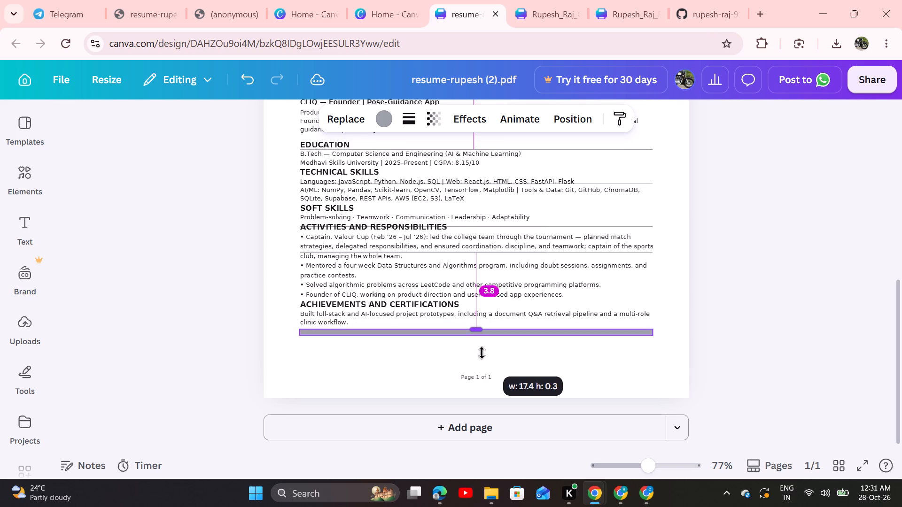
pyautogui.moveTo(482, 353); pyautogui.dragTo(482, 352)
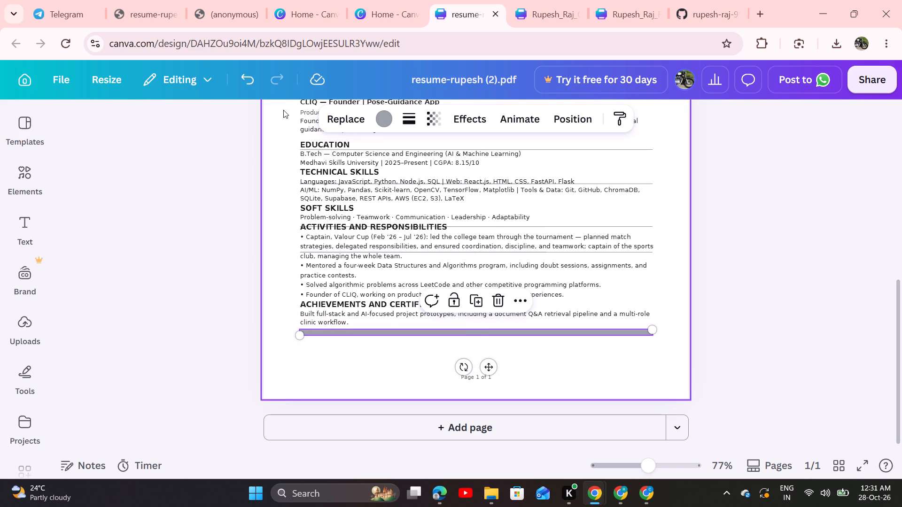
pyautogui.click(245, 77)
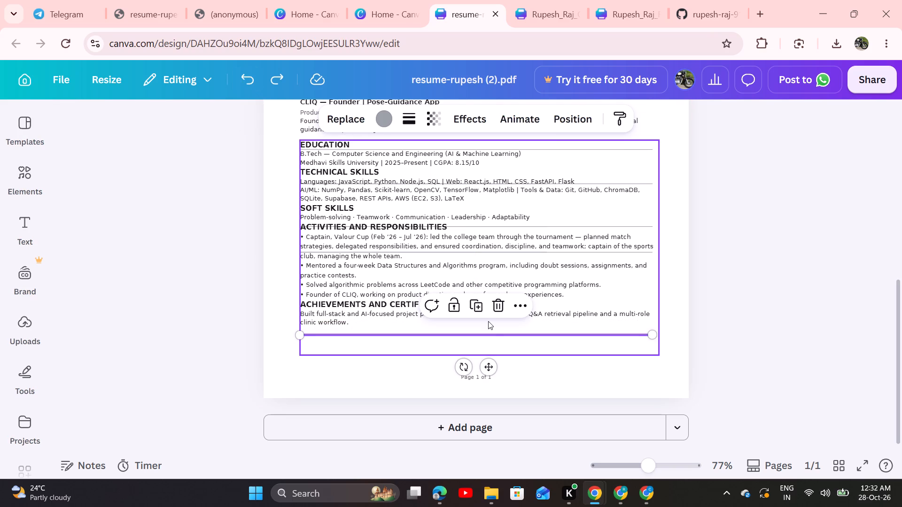
# Move the divider line under the Achievements and Certifications text down to just above the page number footer.
pyautogui.moveTo(490, 367); pyautogui.dragTo(493, 401)
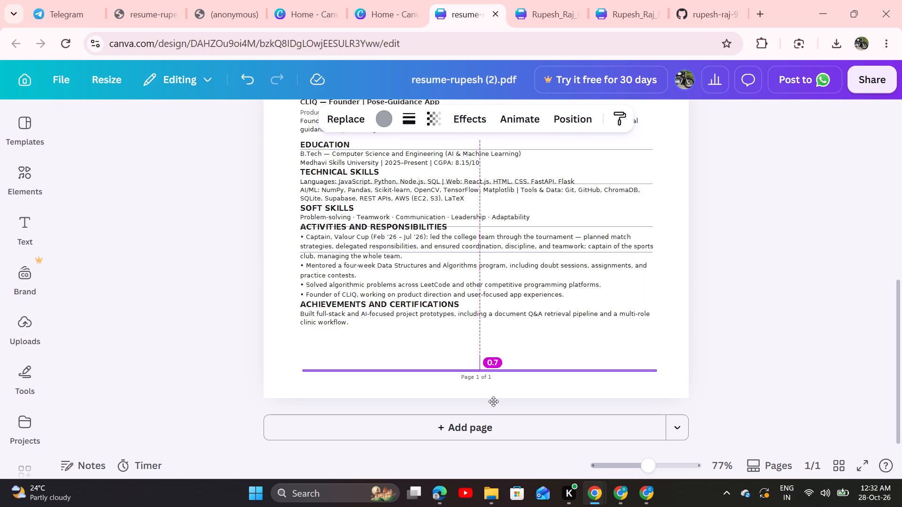
pyautogui.moveTo(493, 401); pyautogui.dragTo(493, 405)
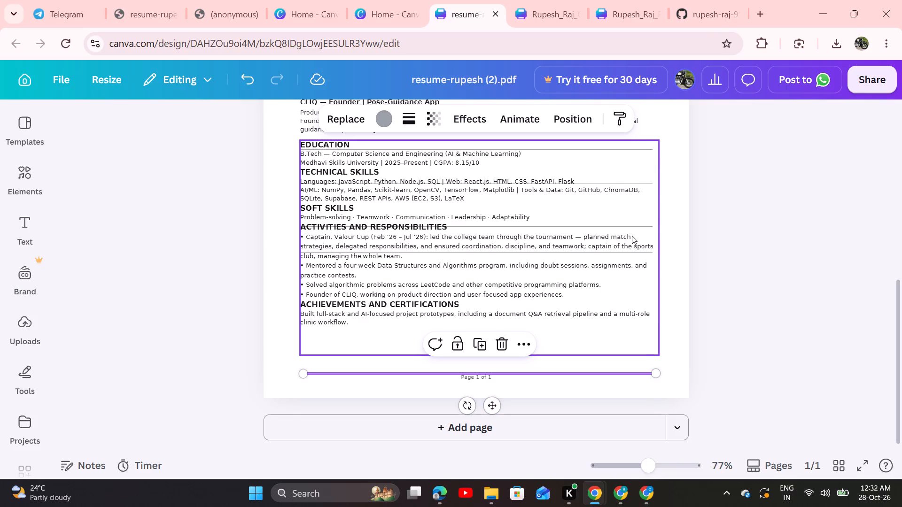
# Show the page's layers with the lower text block selected and browse the list to match divider lines to their layers.
pyautogui.rightClick(622, 238)
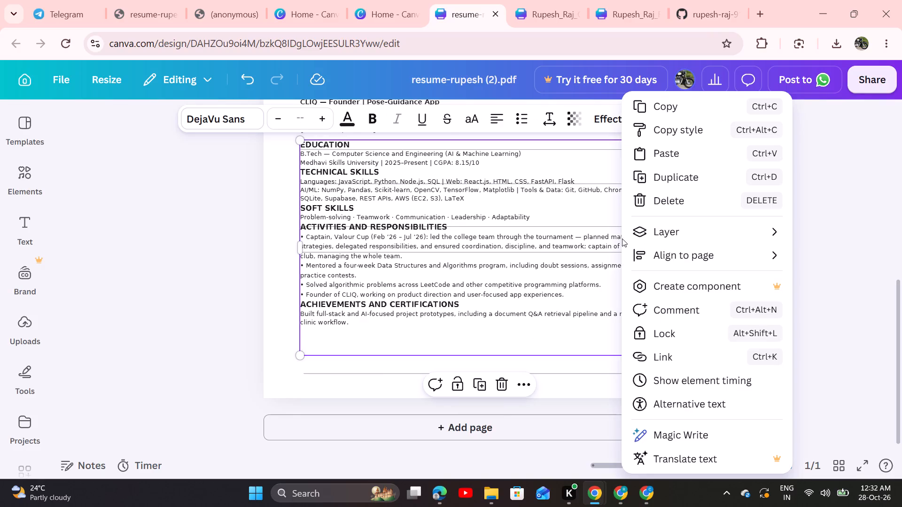
pyautogui.click(662, 237)
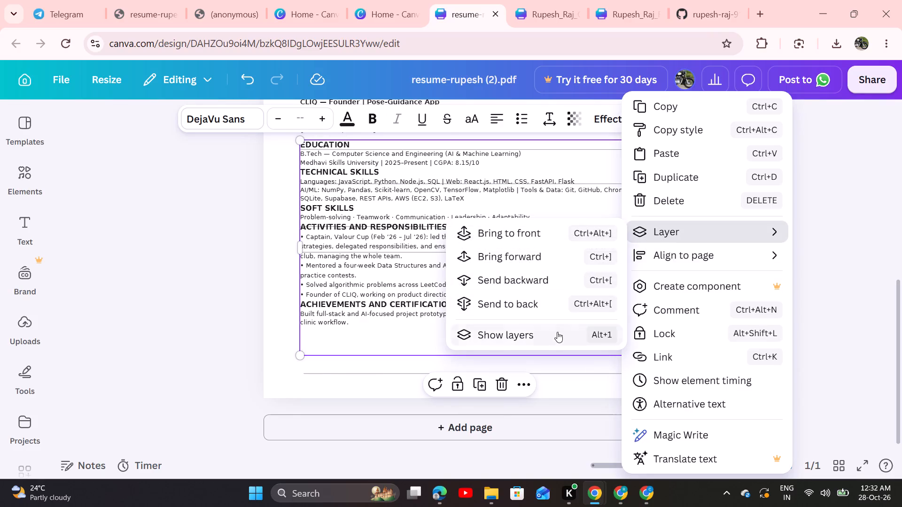
pyautogui.click(557, 332)
pyautogui.scroll(-2, 249, 320)
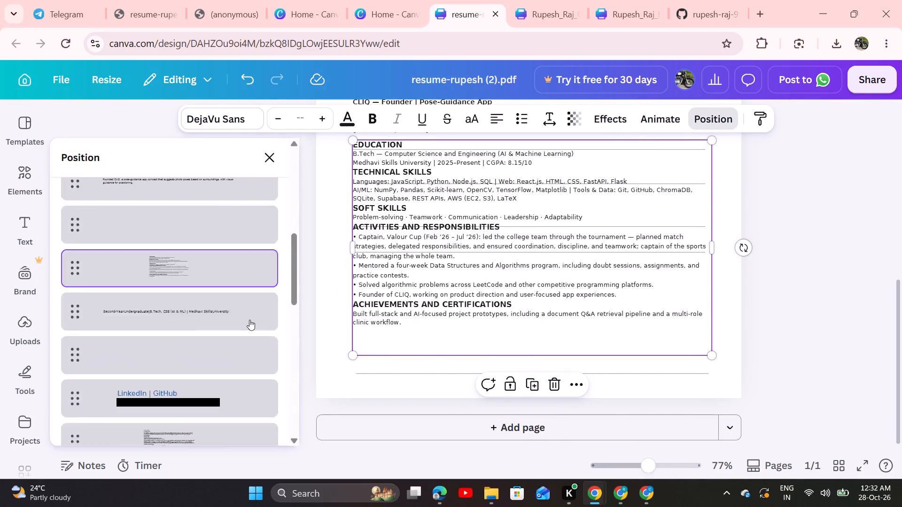
pyautogui.scroll(-4, 249, 320)
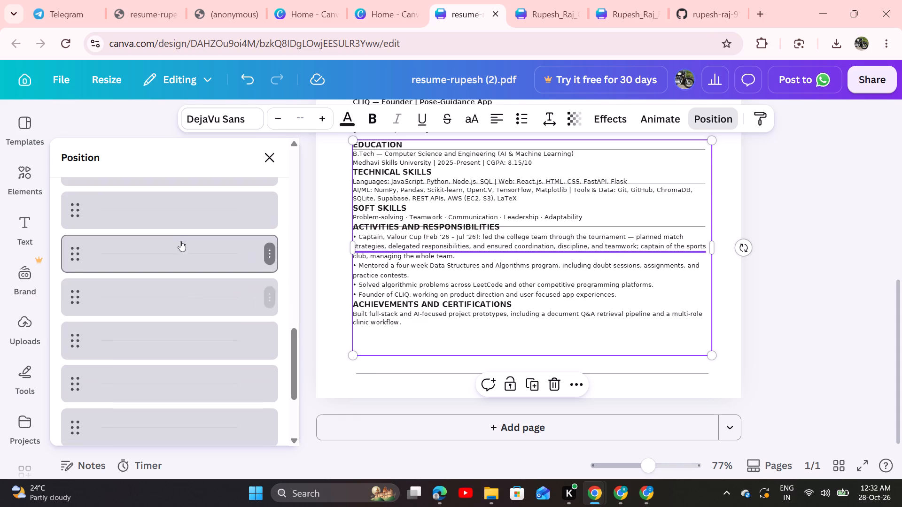
pyautogui.scroll(-1, 181, 386)
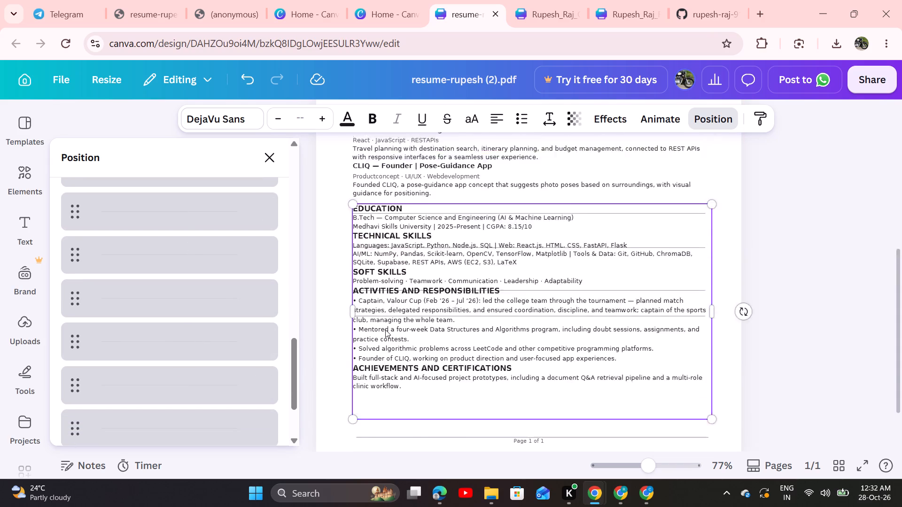
pyautogui.scroll(1, 171, 363)
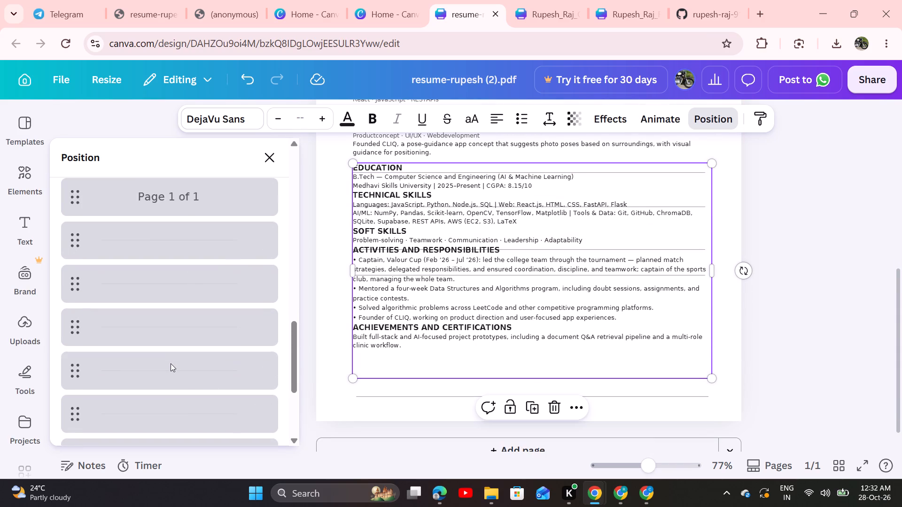
pyautogui.scroll(2, 171, 363)
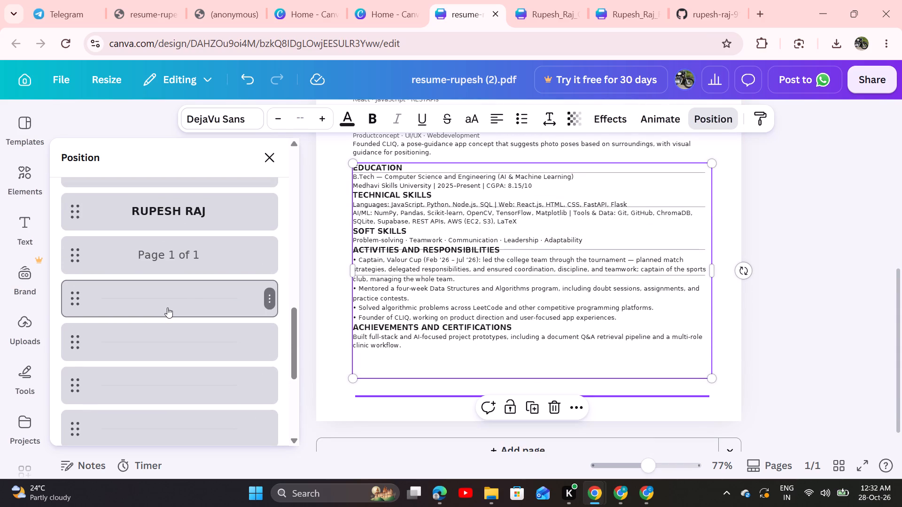
pyautogui.click(167, 307)
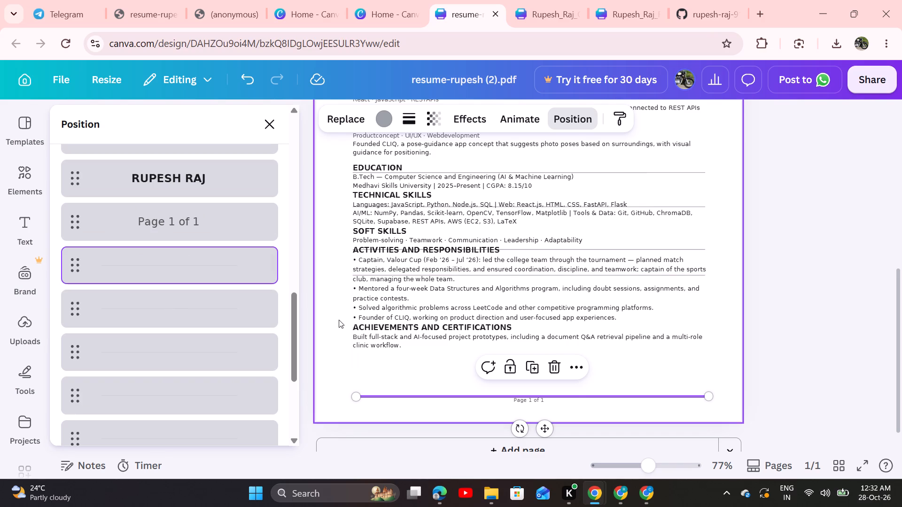
pyautogui.click(372, 315)
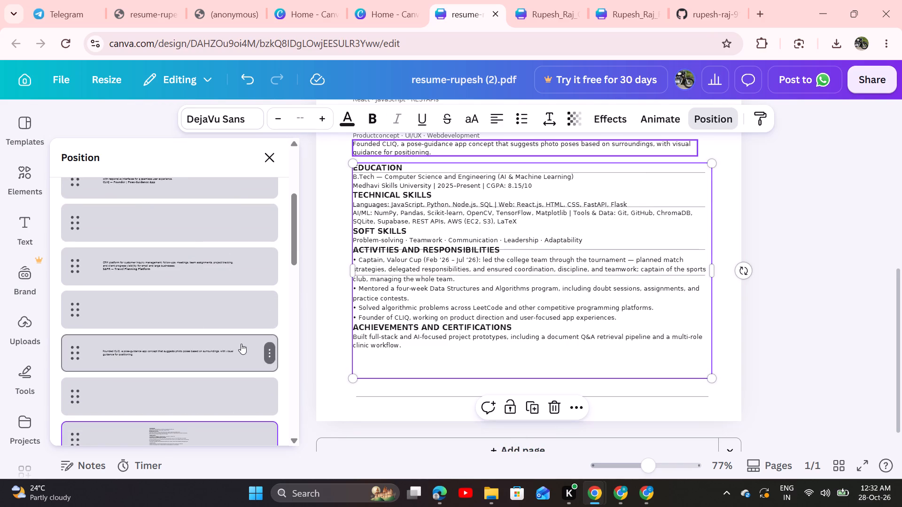
pyautogui.click(382, 344)
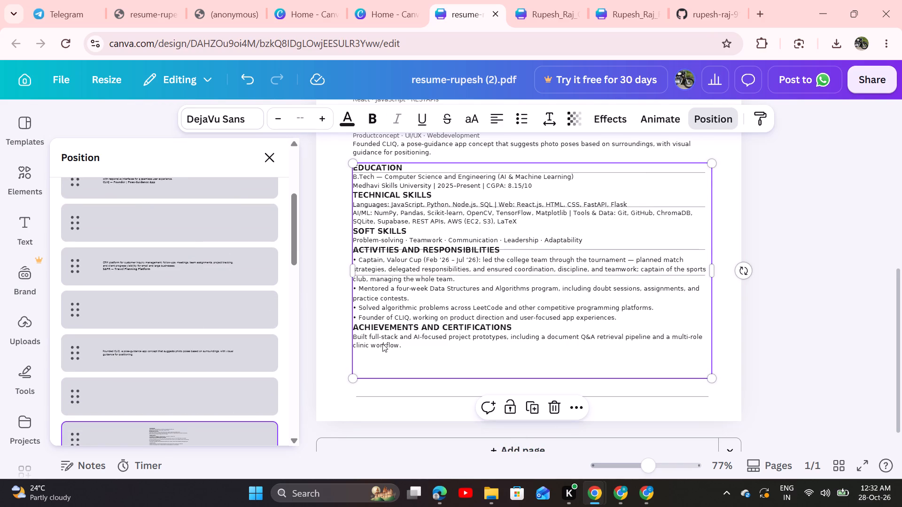
pyautogui.doubleClick(382, 344)
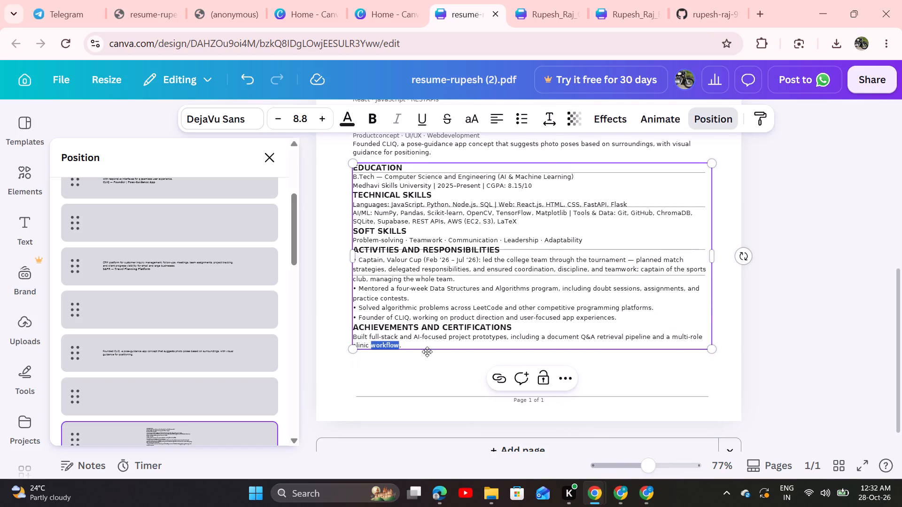
pyautogui.click(427, 352)
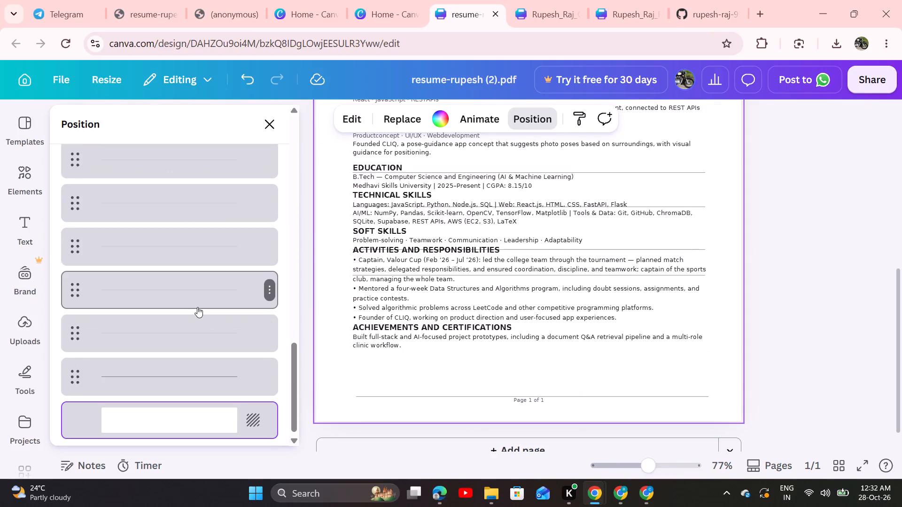
# Find the layer of the divider line crossing the first Activities and Responsibilities bullet and delete that line.
pyautogui.scroll(7, 197, 307)
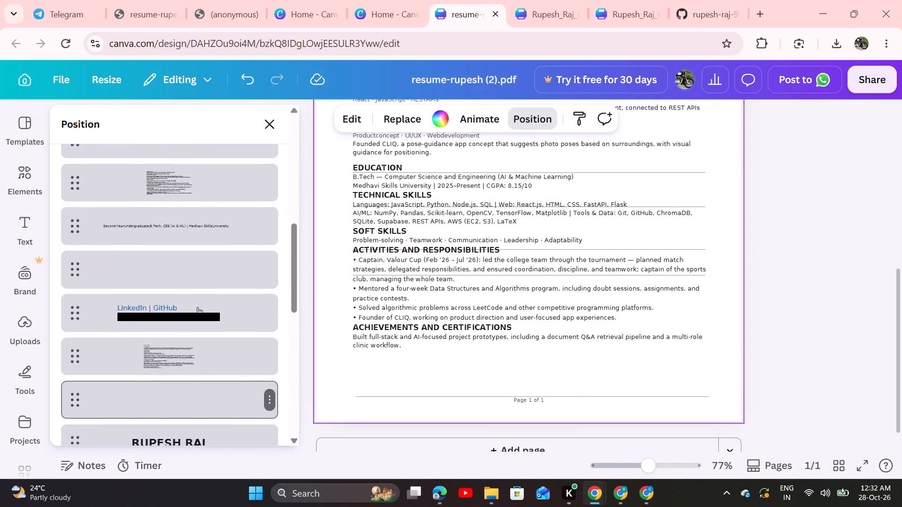
pyautogui.scroll(4, 197, 307)
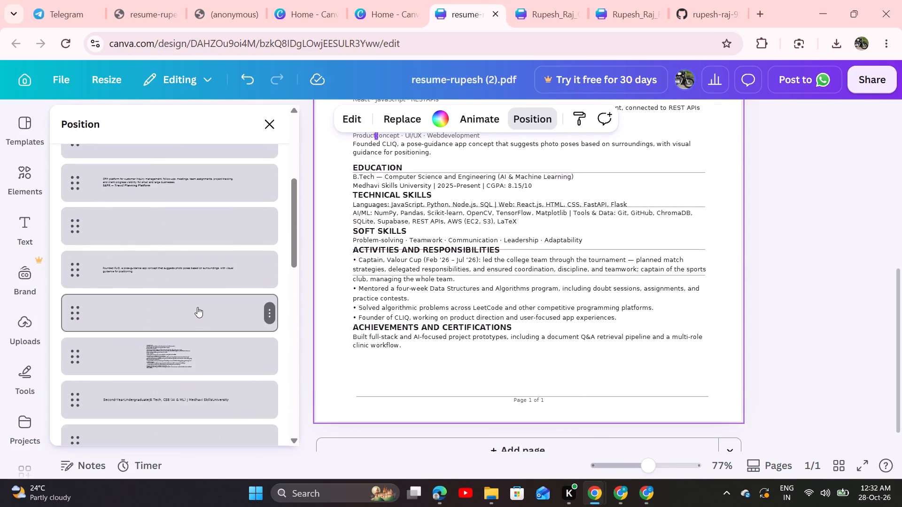
pyautogui.scroll(4, 197, 307)
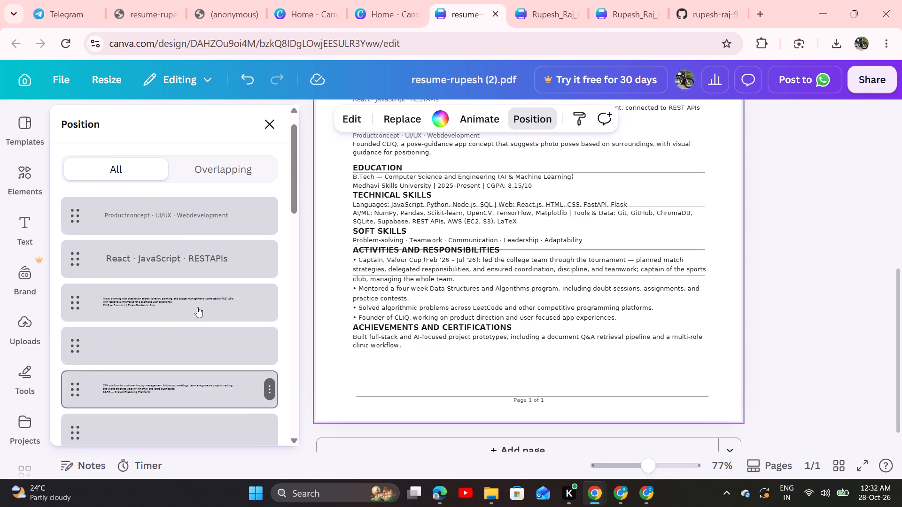
pyautogui.scroll(1, 197, 307)
pyautogui.hscroll(-1, 197, 307)
pyautogui.scroll(-3, 197, 307)
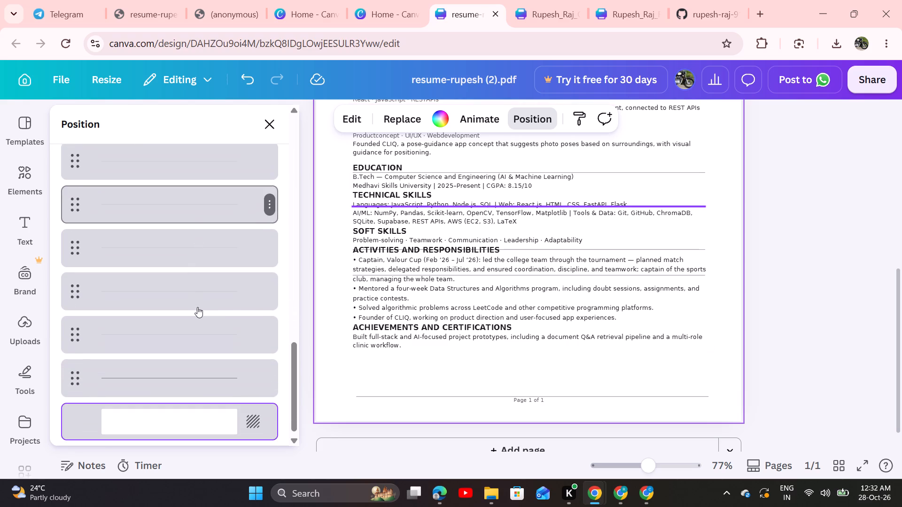
pyautogui.scroll(-1, 197, 307)
pyautogui.scroll(3, 197, 307)
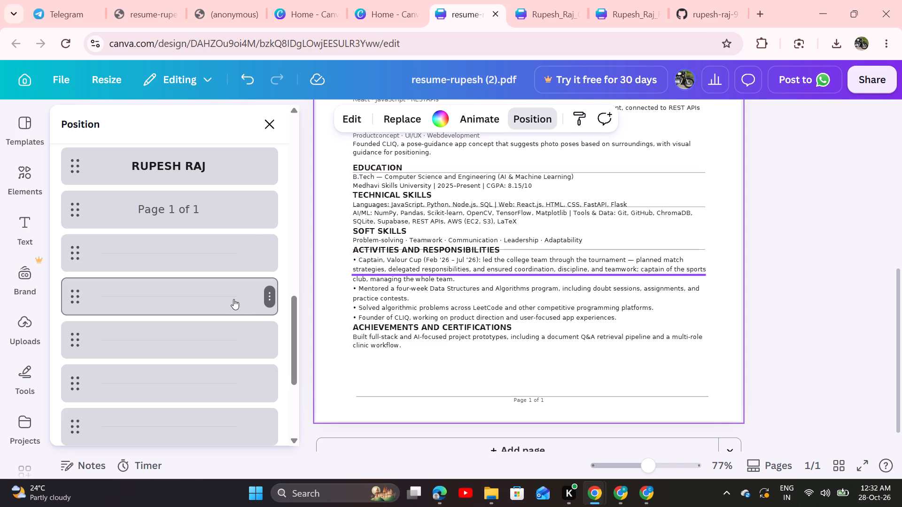
pyautogui.click(268, 297)
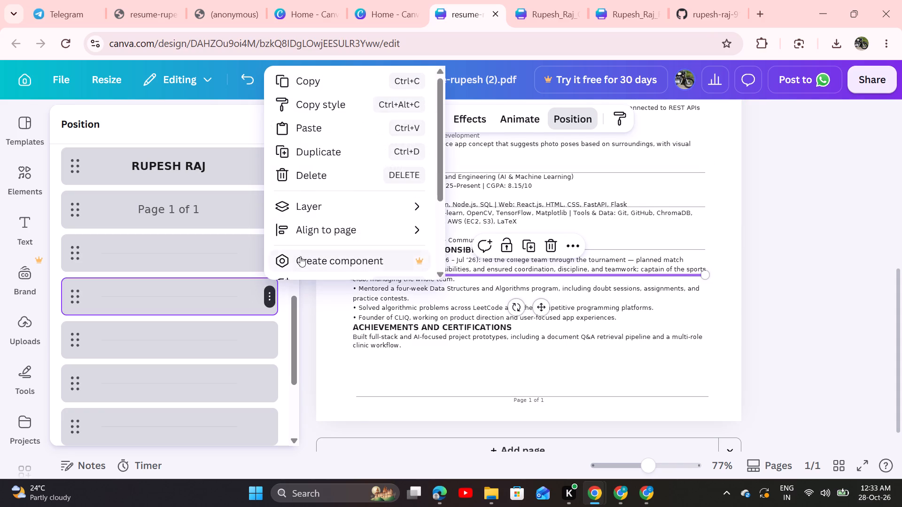
pyautogui.click(323, 178)
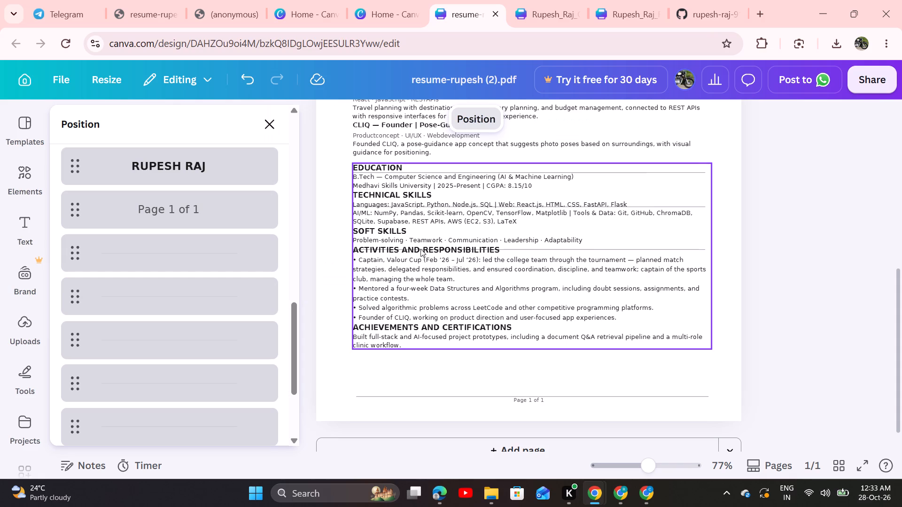
# Move the divider line crossing the ACTIVITIES AND RESPONSIBILITIES heading down to just beneath the heading, and deselect it.
pyautogui.click(243, 289)
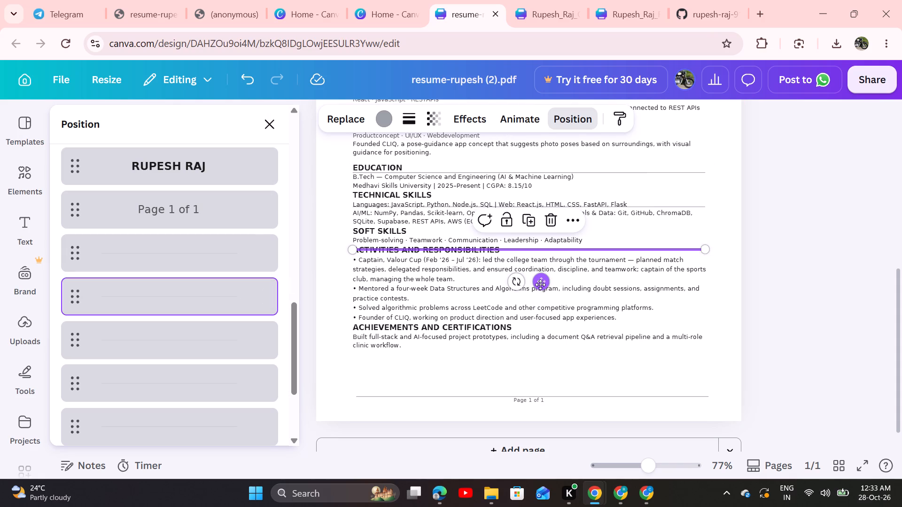
pyautogui.moveTo(540, 284); pyautogui.dragTo(540, 289)
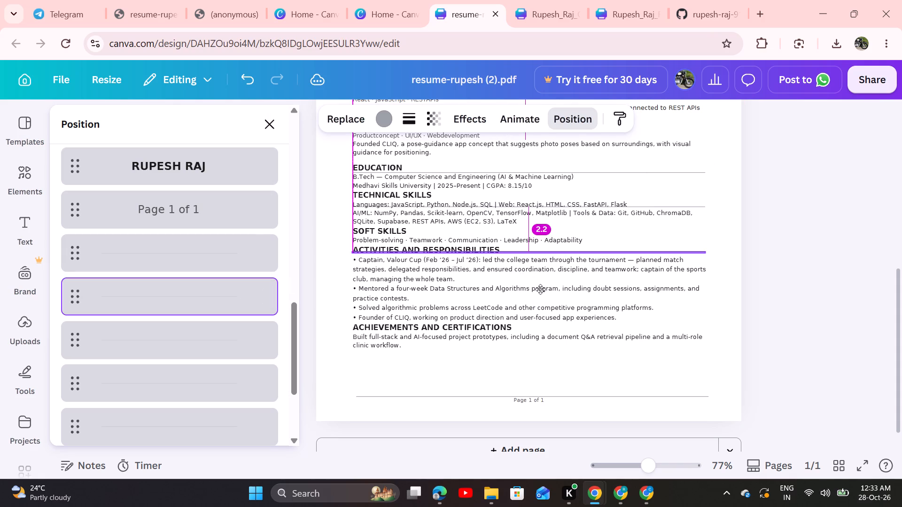
pyautogui.moveTo(540, 289); pyautogui.dragTo(539, 290)
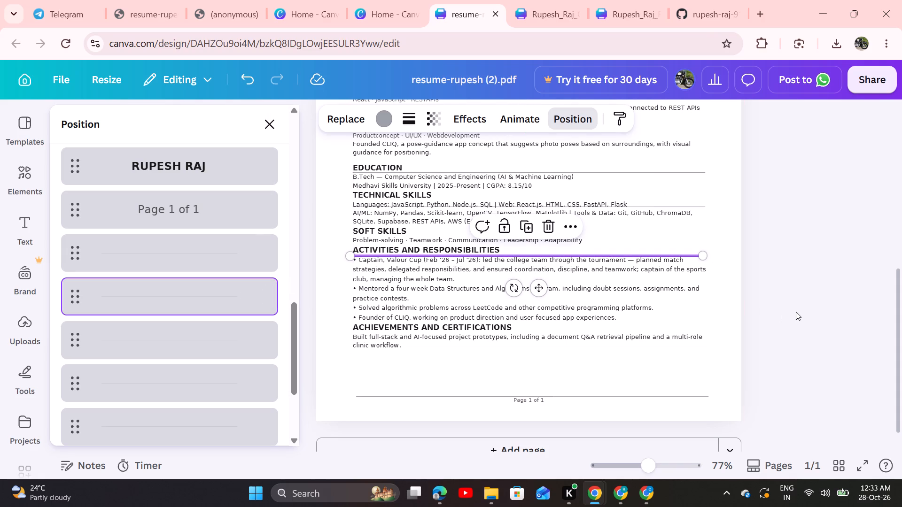
pyautogui.click(796, 312)
pyautogui.click(796, 312)
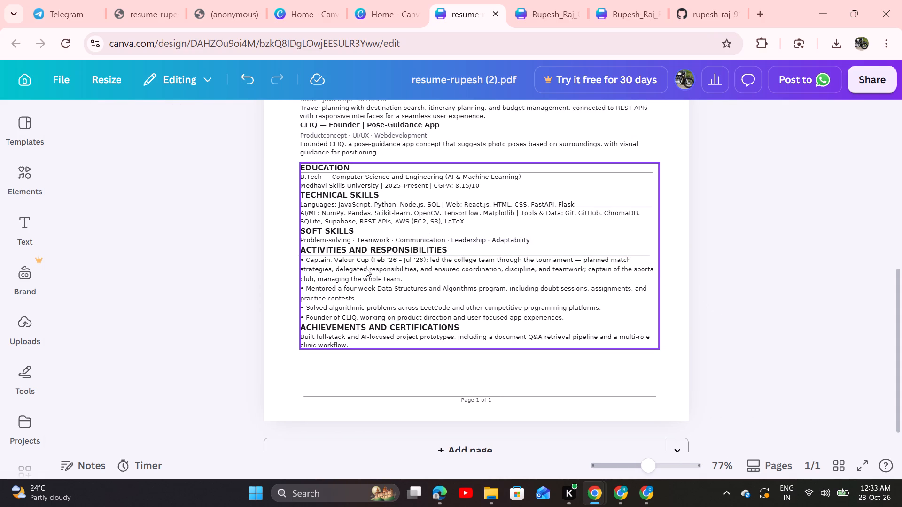
# Insert a blank line between the ACTIVITIES AND RESPONSIBILITIES heading and its first bullet, and leave the text block.
pyautogui.click(302, 260)
pyautogui.click(302, 260)
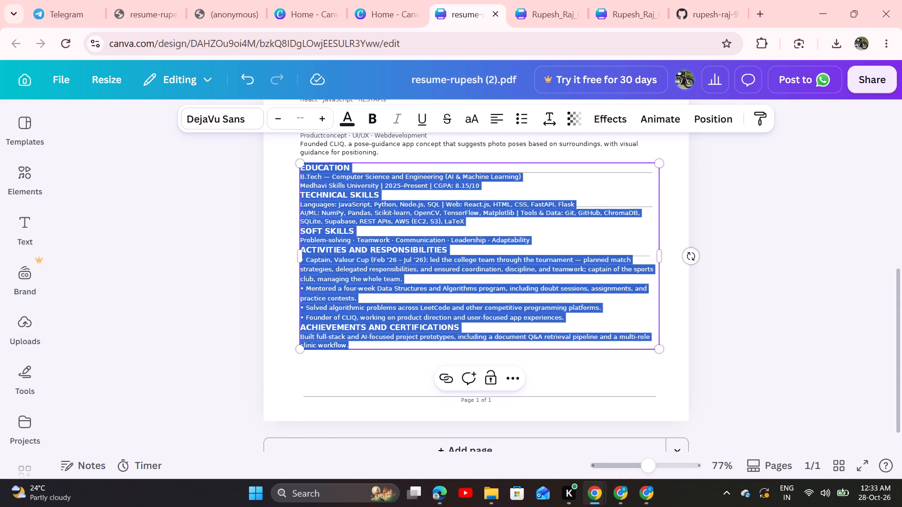
pyautogui.click(302, 260)
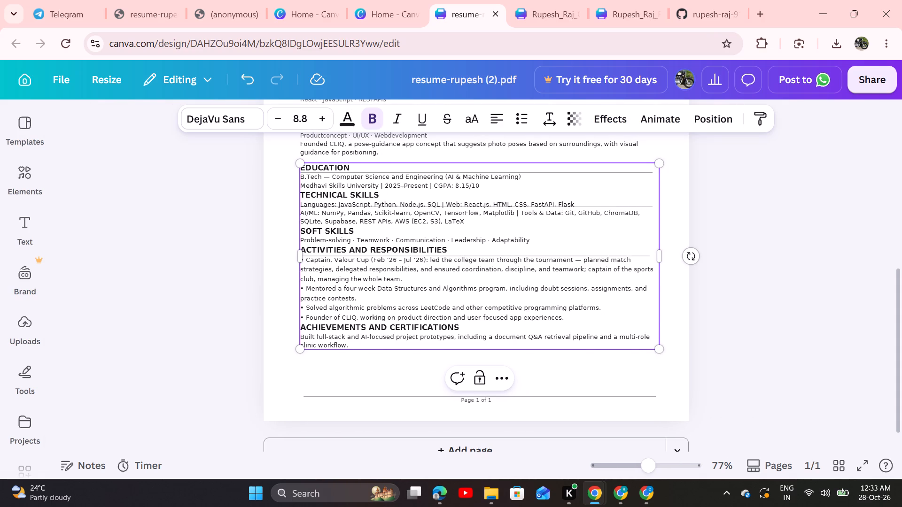
pyautogui.click(307, 261)
pyautogui.press('Left')
pyautogui.press('Left')
pyautogui.hotkey('shift', 'Return')
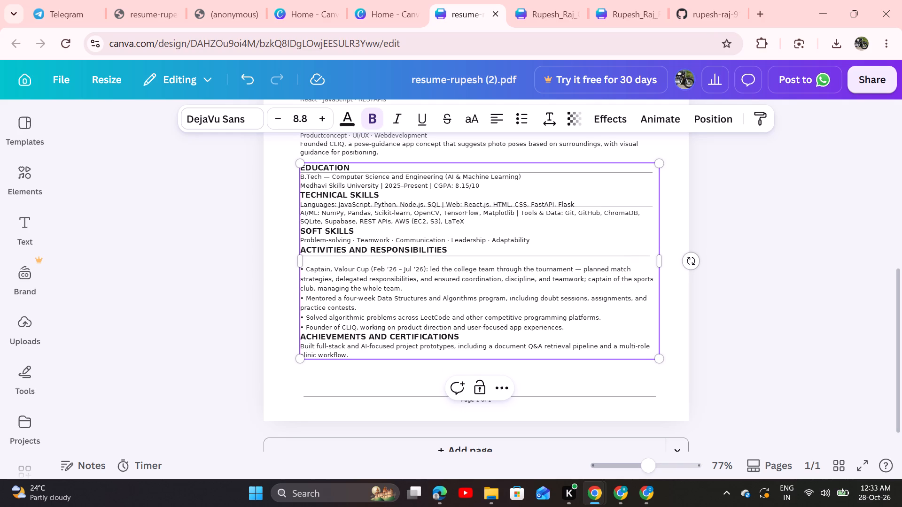
pyautogui.click(758, 318)
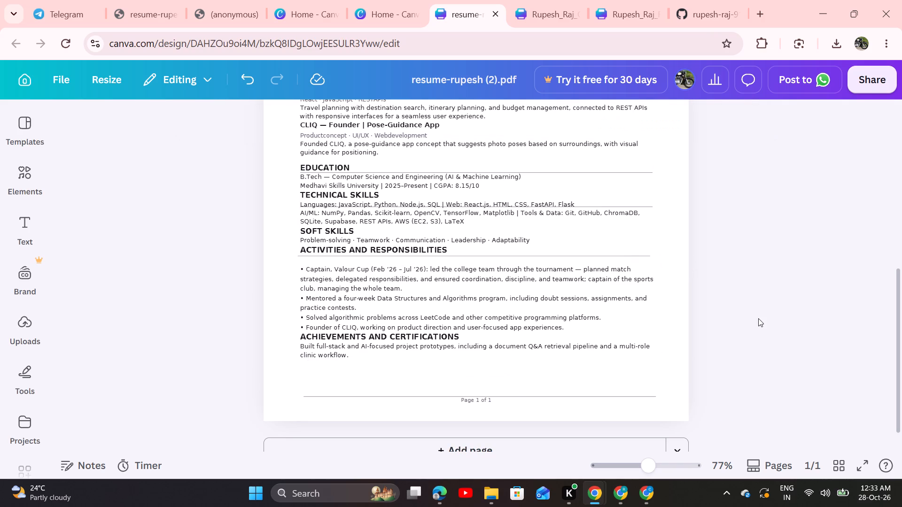
# Insert a blank line between the Founder of CLIQ bullet and the ACHIEVEMENTS AND CERTIFICATIONS heading.
pyautogui.doubleClick(577, 329)
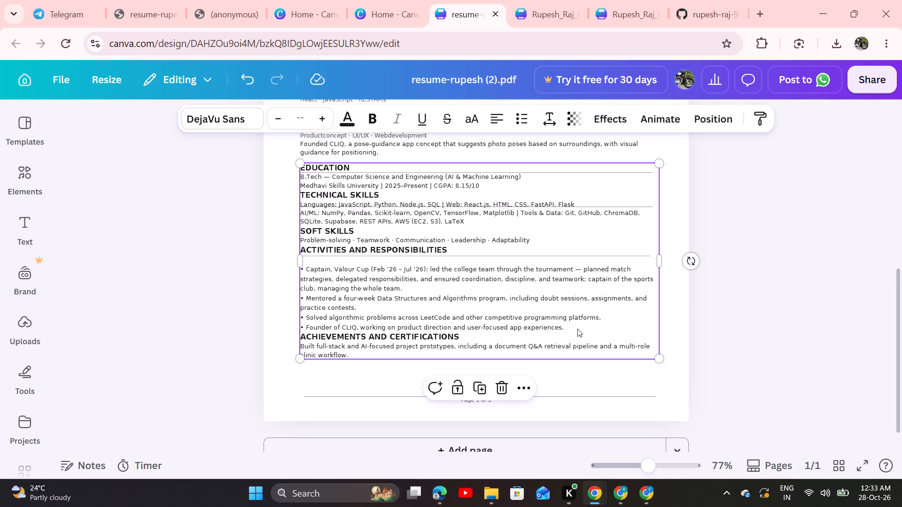
pyautogui.hotkey('shift', 'Return')
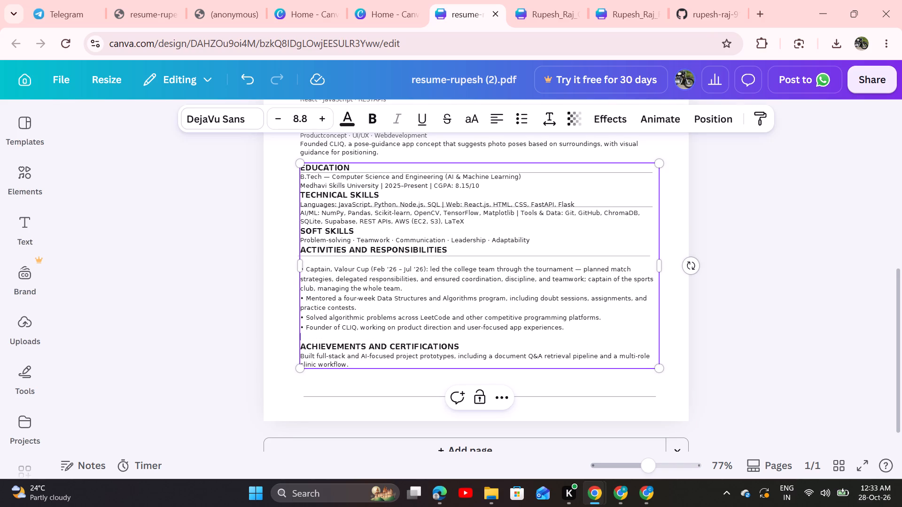
pyautogui.click(770, 343)
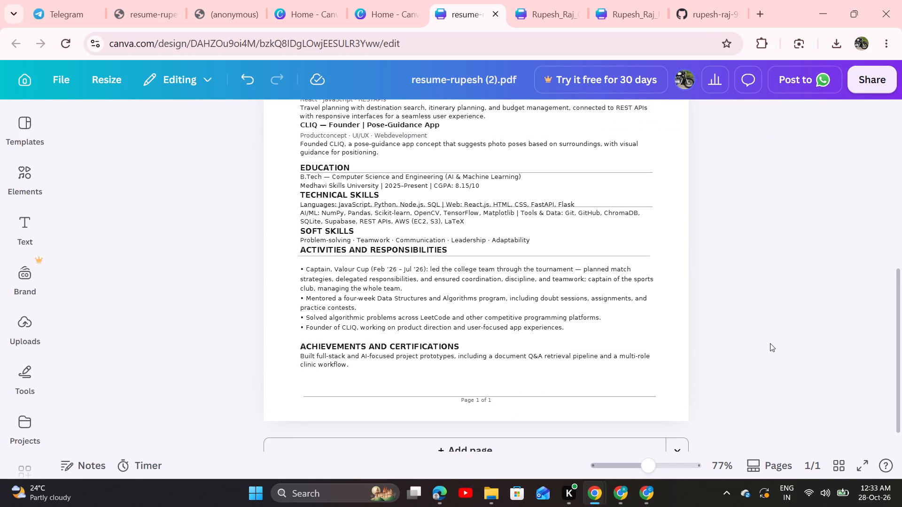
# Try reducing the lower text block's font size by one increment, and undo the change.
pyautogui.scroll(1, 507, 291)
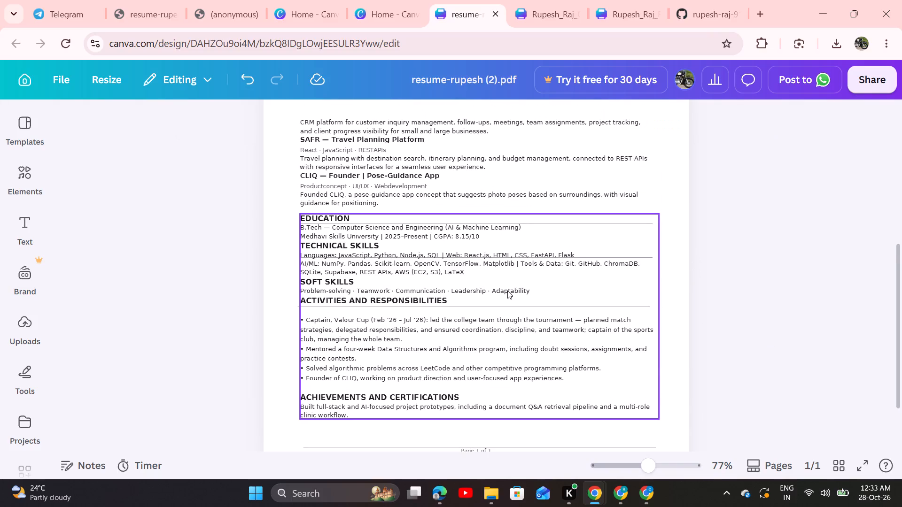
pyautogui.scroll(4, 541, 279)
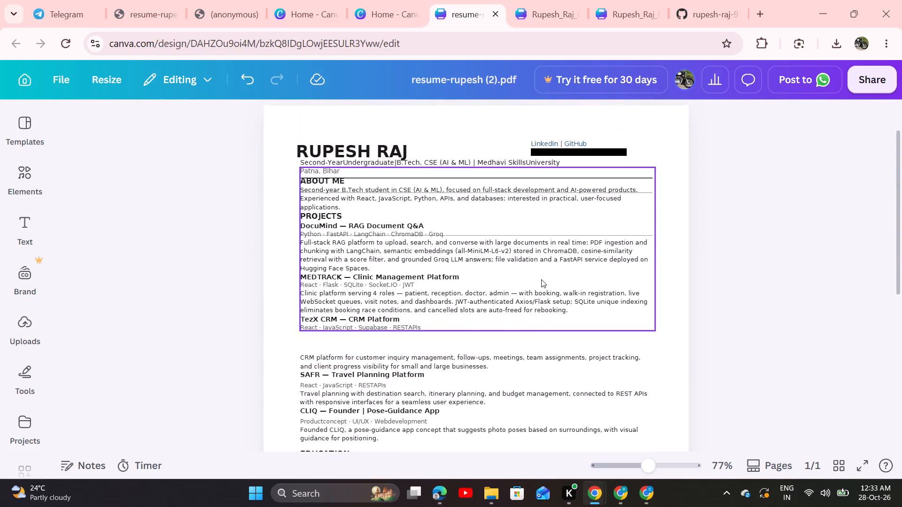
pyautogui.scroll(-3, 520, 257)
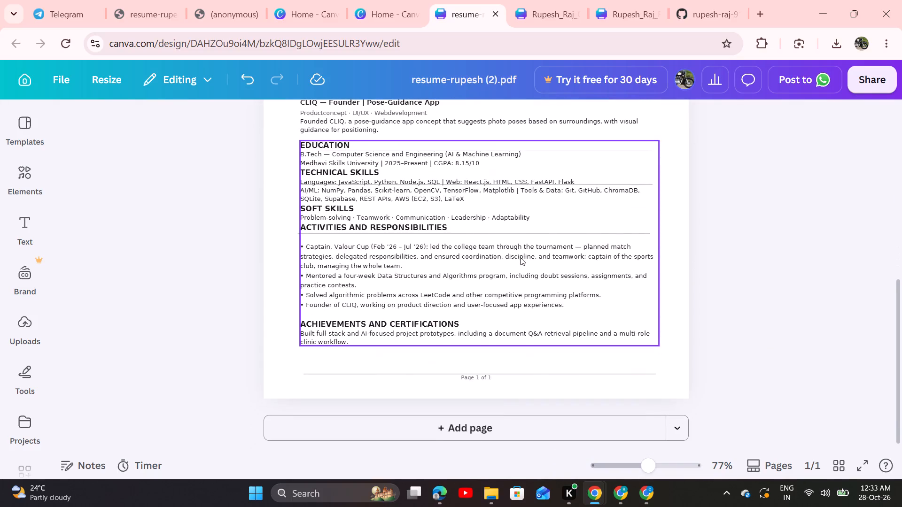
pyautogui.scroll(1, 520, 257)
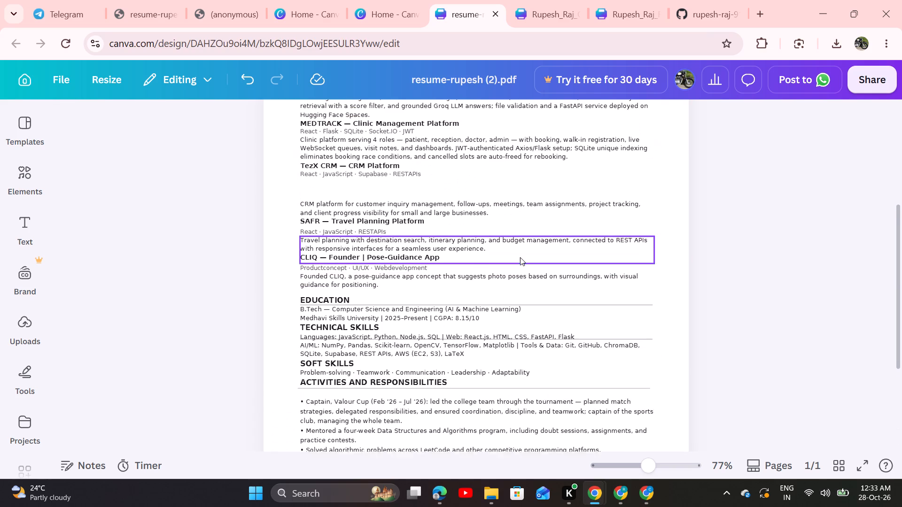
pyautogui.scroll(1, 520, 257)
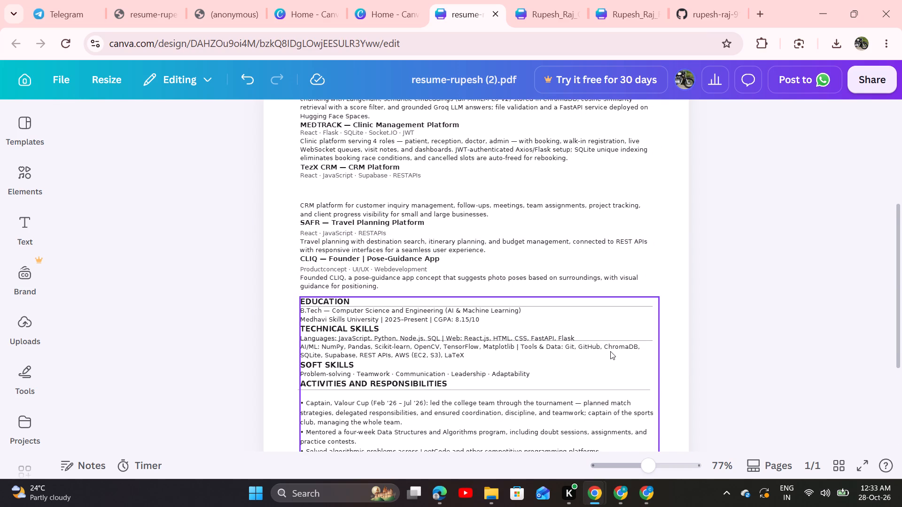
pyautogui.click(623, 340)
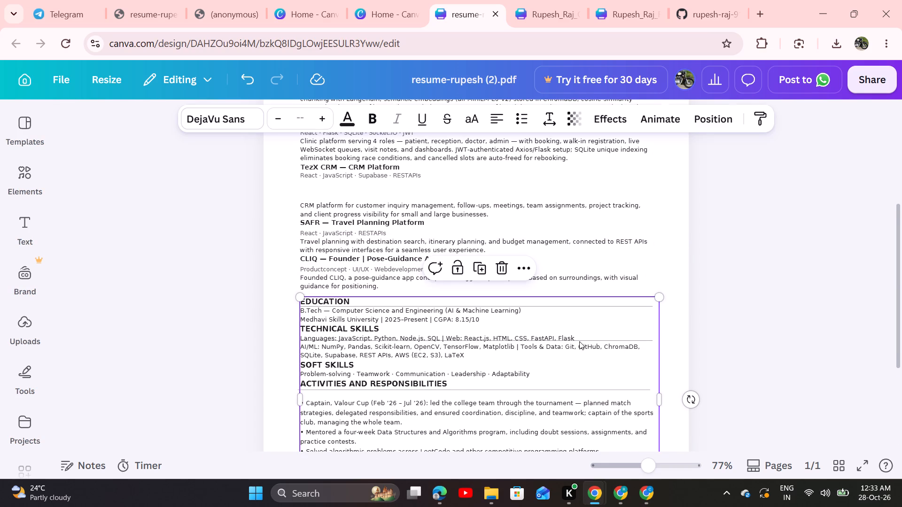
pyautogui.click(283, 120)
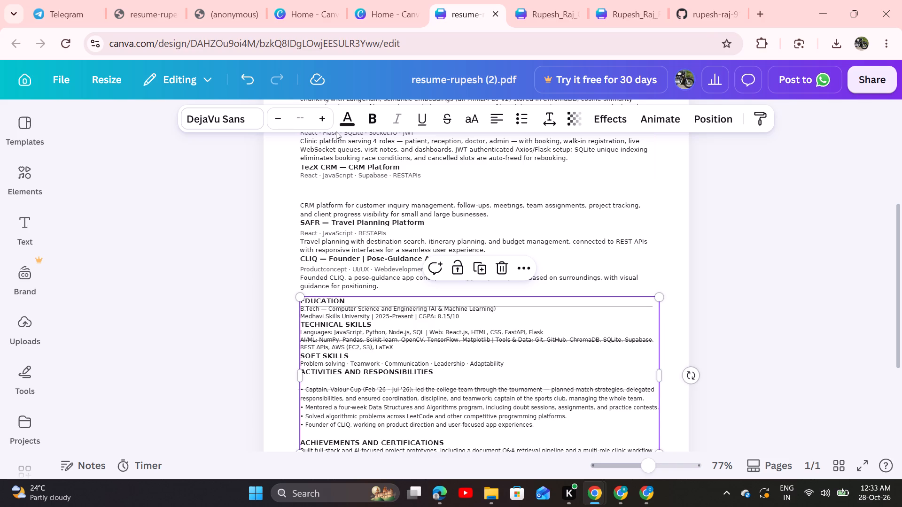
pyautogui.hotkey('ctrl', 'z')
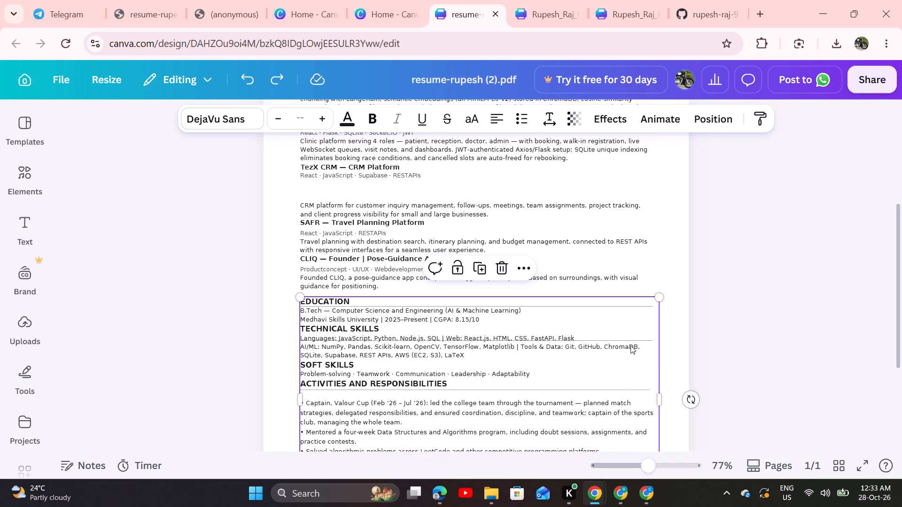
# Find the layer of the divider line crossing the Languages text under TECHNICAL SKILLS and delete that line.
pyautogui.click(517, 273)
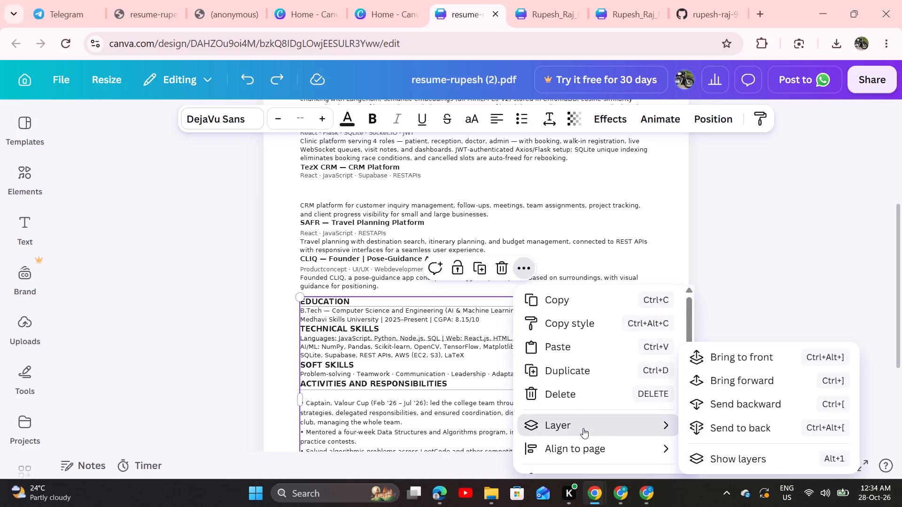
pyautogui.click(722, 459)
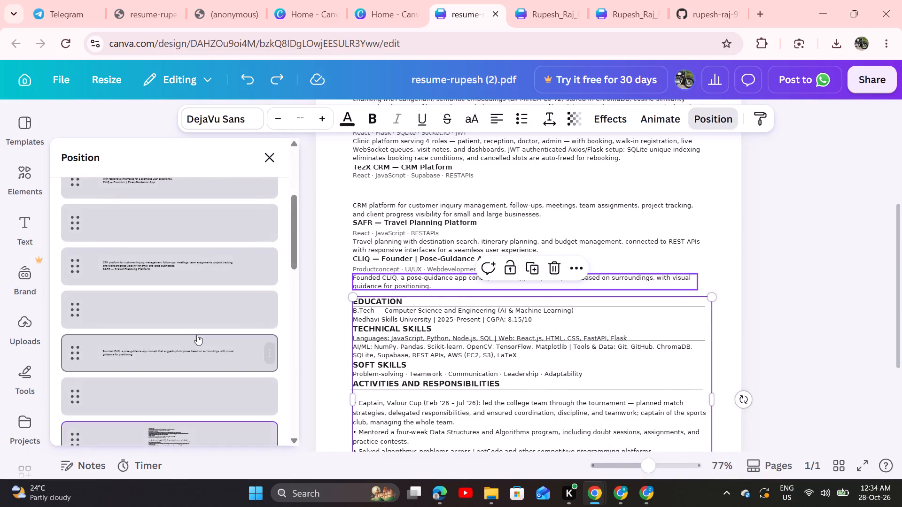
pyautogui.scroll(-1, 194, 336)
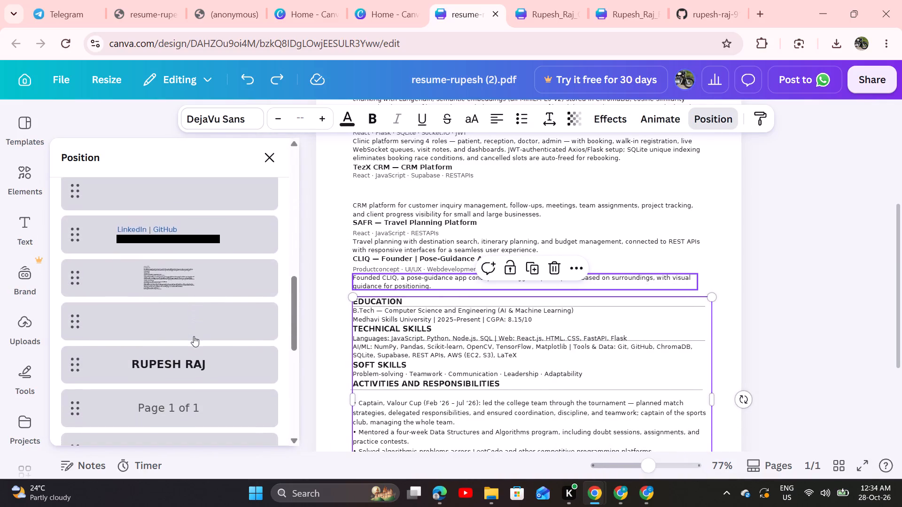
pyautogui.scroll(6, 194, 336)
pyautogui.hscroll(1, 194, 336)
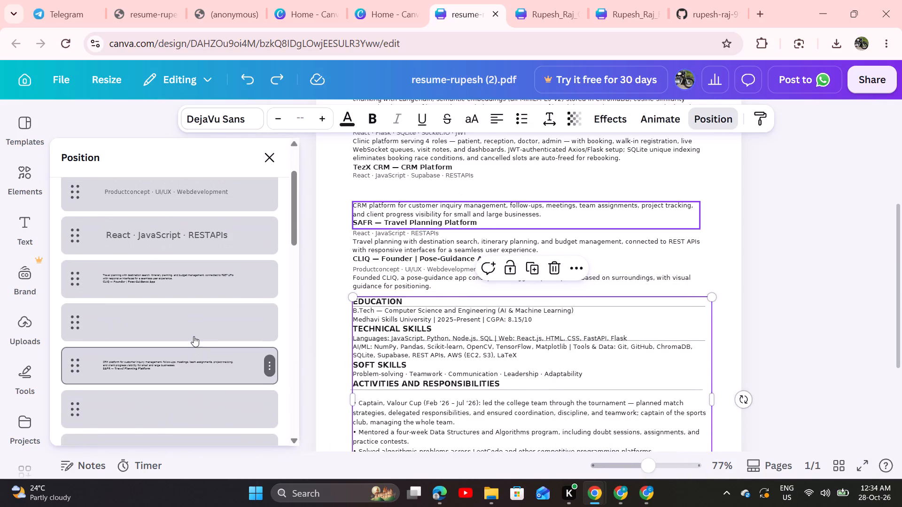
pyautogui.hscroll(1, 194, 336)
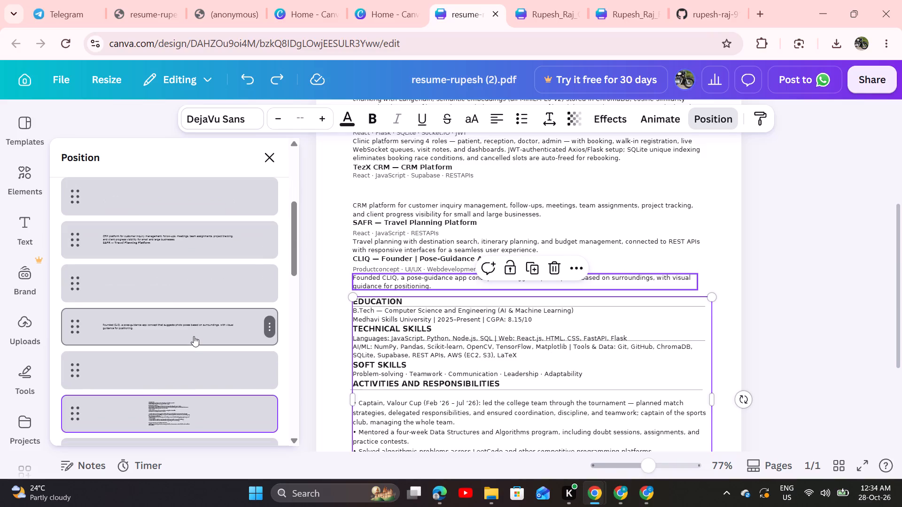
pyautogui.scroll(-1, 194, 336)
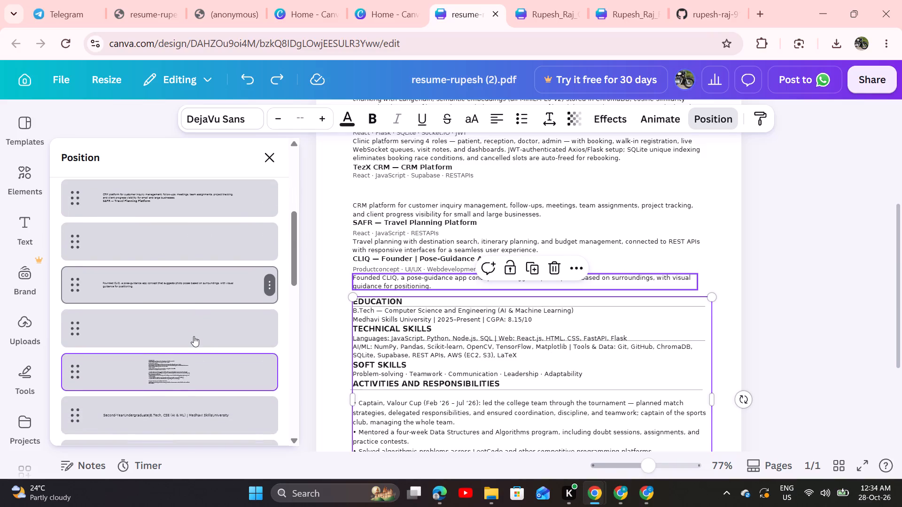
pyautogui.scroll(-2, 194, 336)
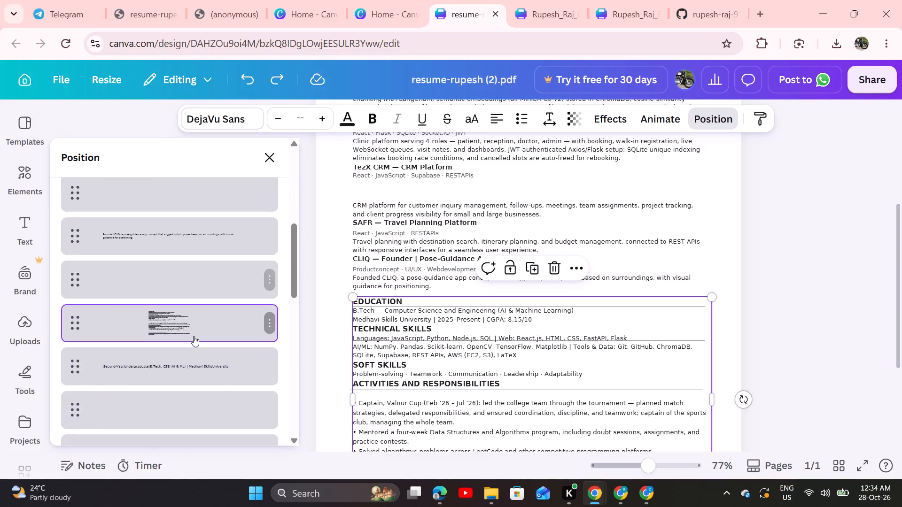
pyautogui.scroll(-3, 194, 336)
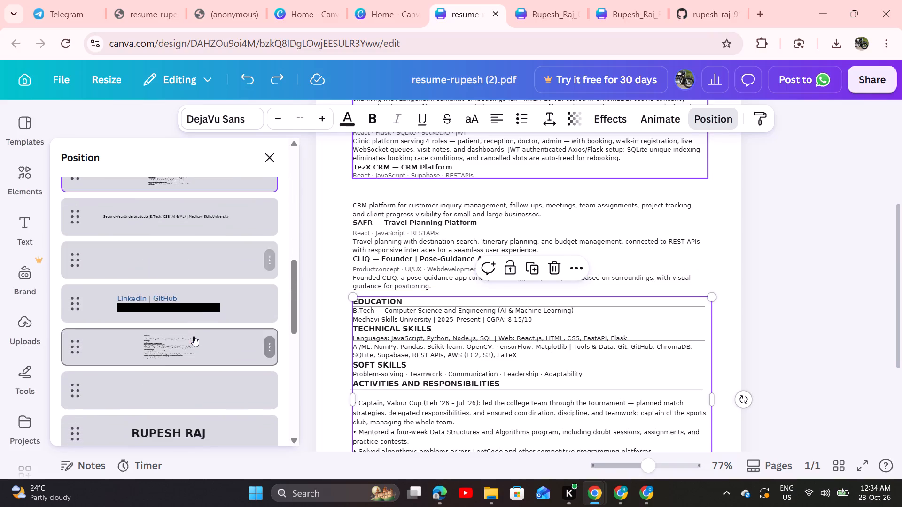
pyautogui.scroll(-3, 194, 336)
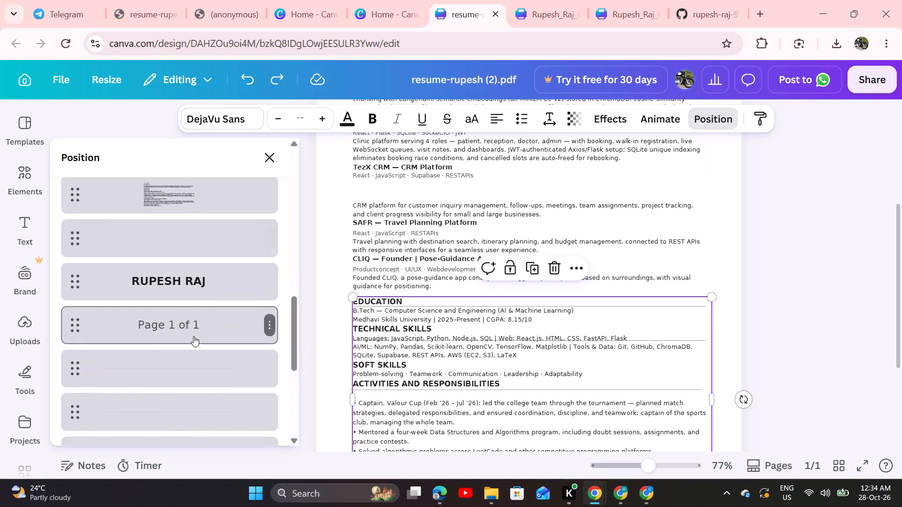
pyautogui.scroll(-1, 194, 336)
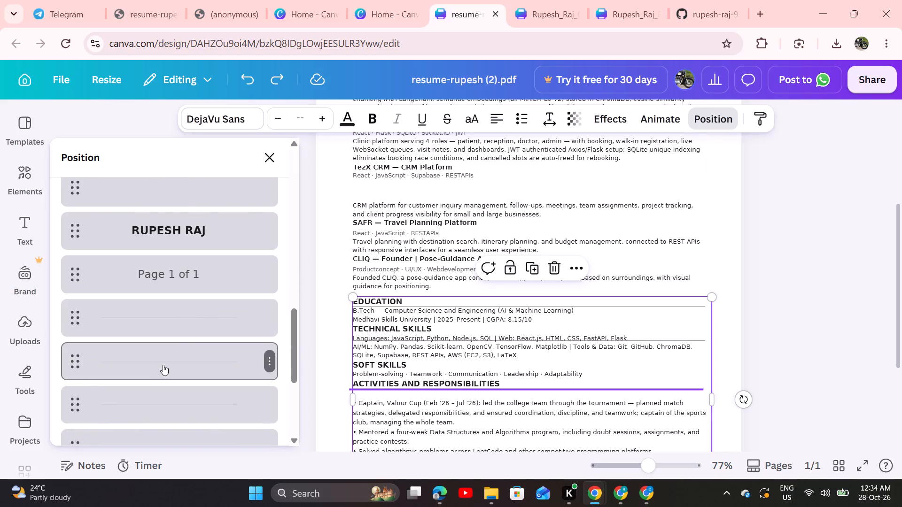
pyautogui.click(191, 326)
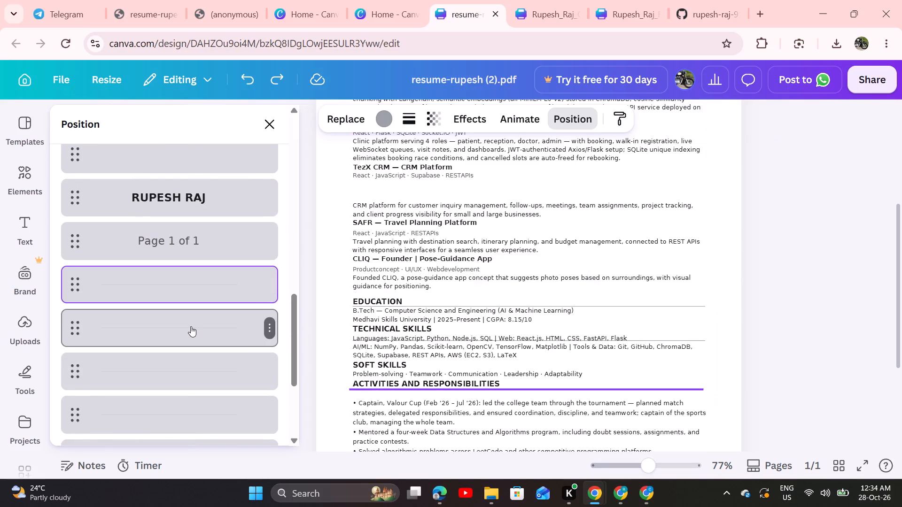
pyautogui.click(168, 355)
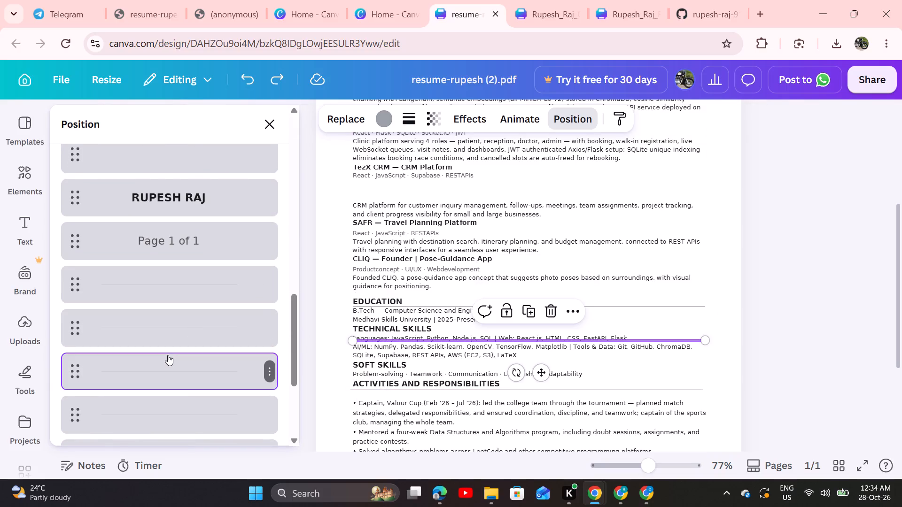
pyautogui.click(551, 315)
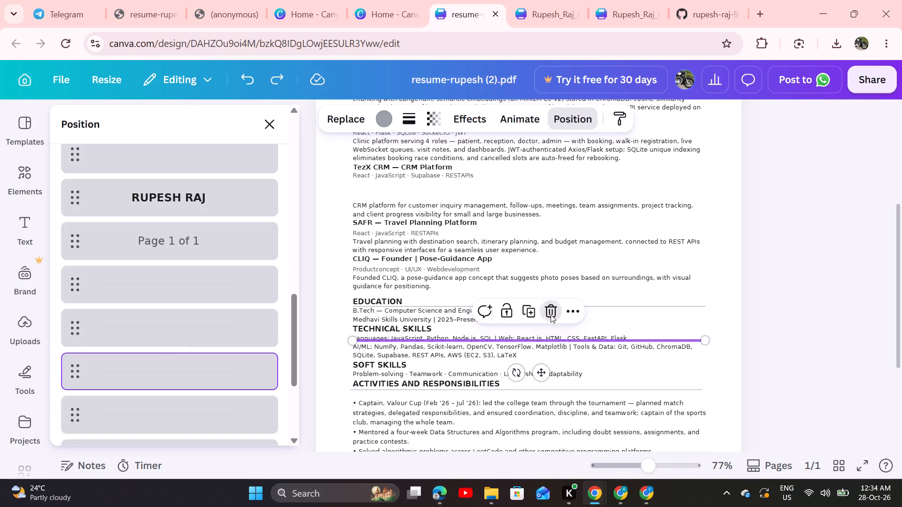
pyautogui.click(782, 353)
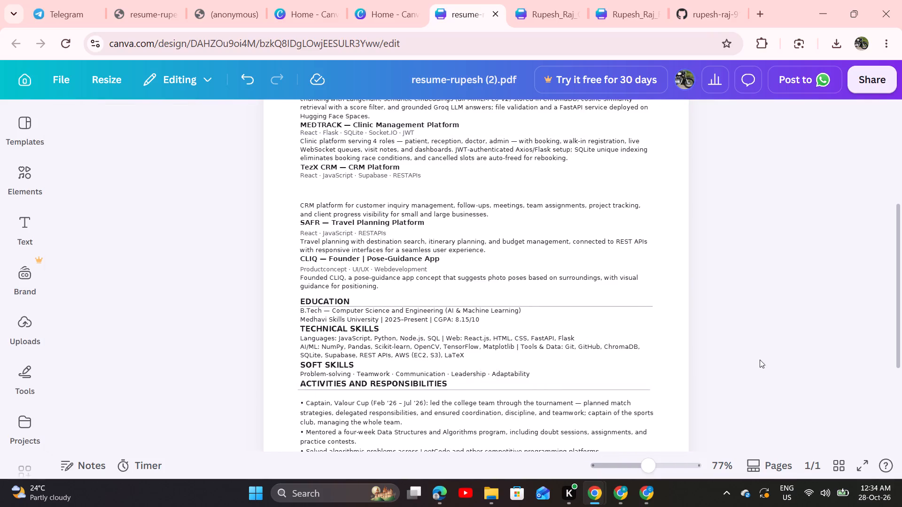
# Find the layer of the divider line crossing the tech-stack text under DocuMind — RAG Document Q&A and delete that line.
pyautogui.scroll(2, 534, 343)
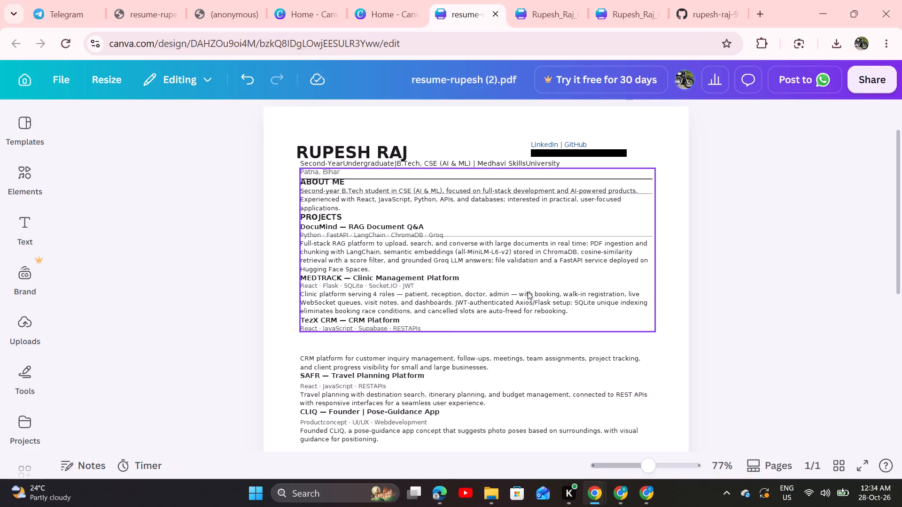
pyautogui.click(525, 282)
pyautogui.click(521, 357)
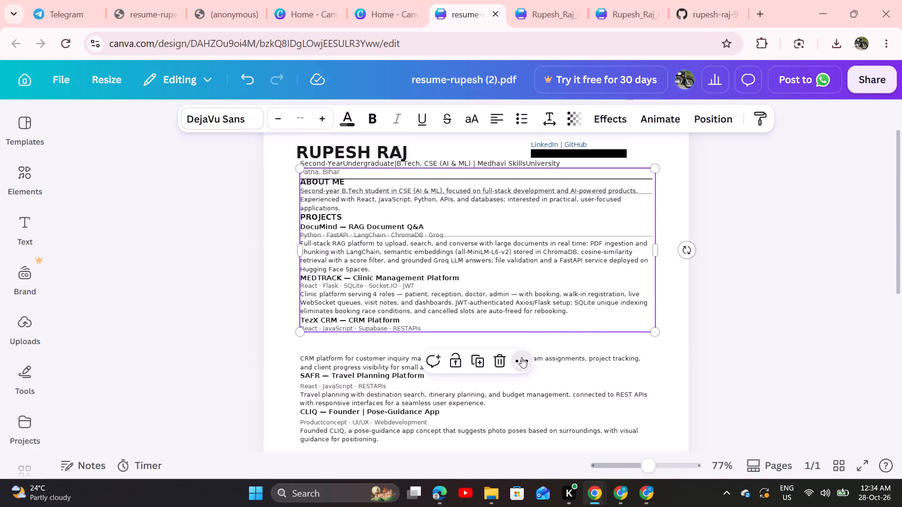
pyautogui.click(574, 203)
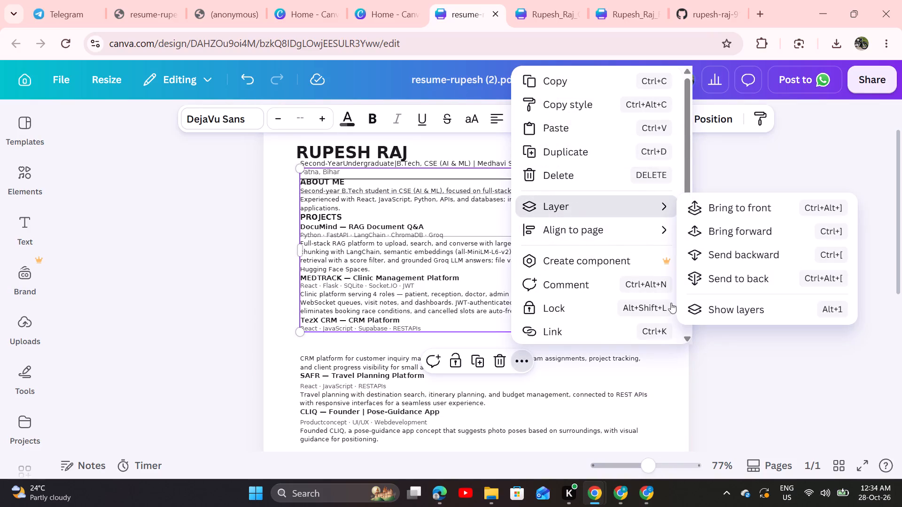
pyautogui.click(715, 310)
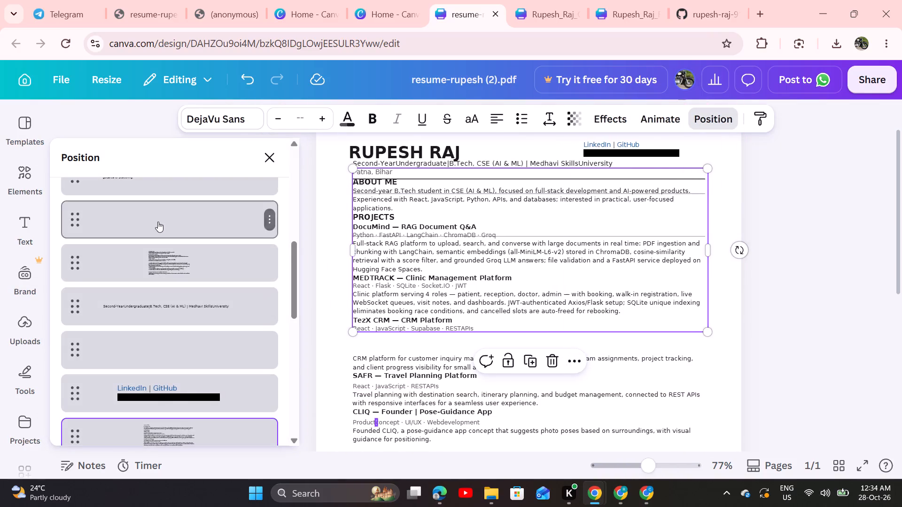
pyautogui.scroll(7, 158, 222)
pyautogui.scroll(-1, 158, 222)
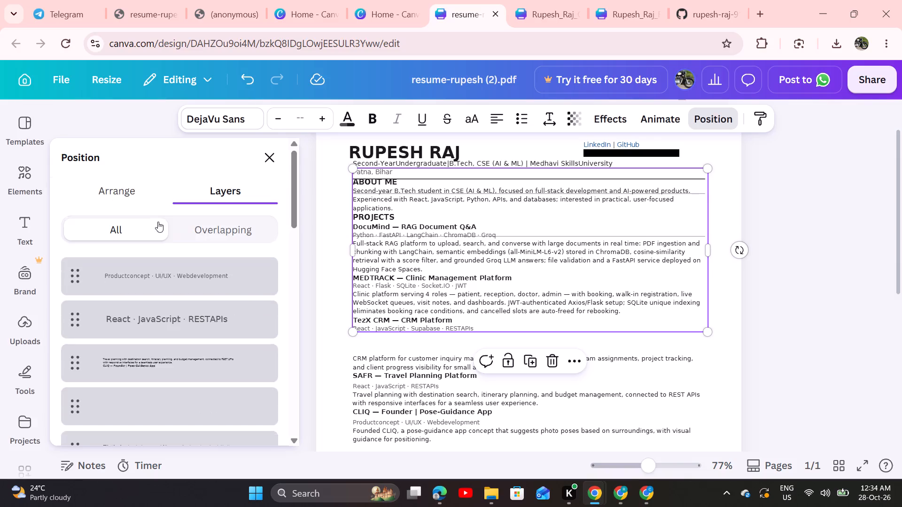
pyautogui.scroll(-3, 158, 222)
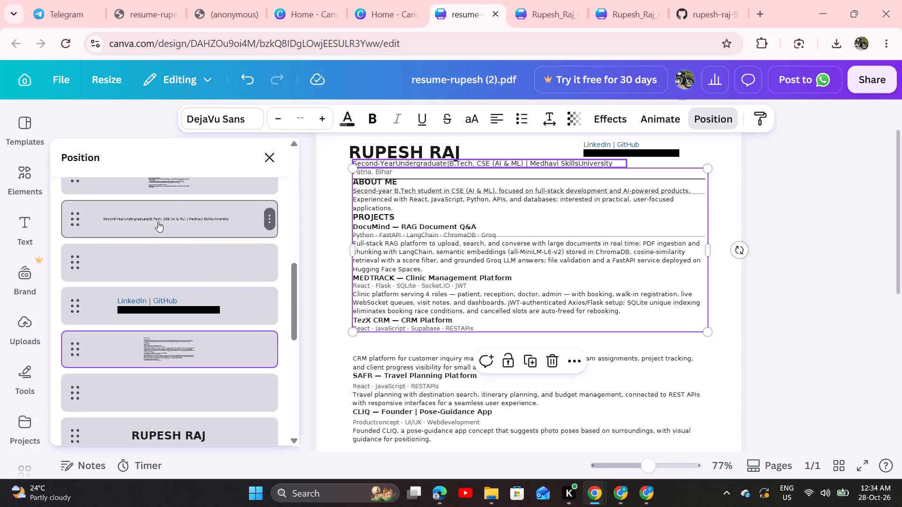
pyautogui.scroll(-2, 158, 222)
pyautogui.click(141, 261)
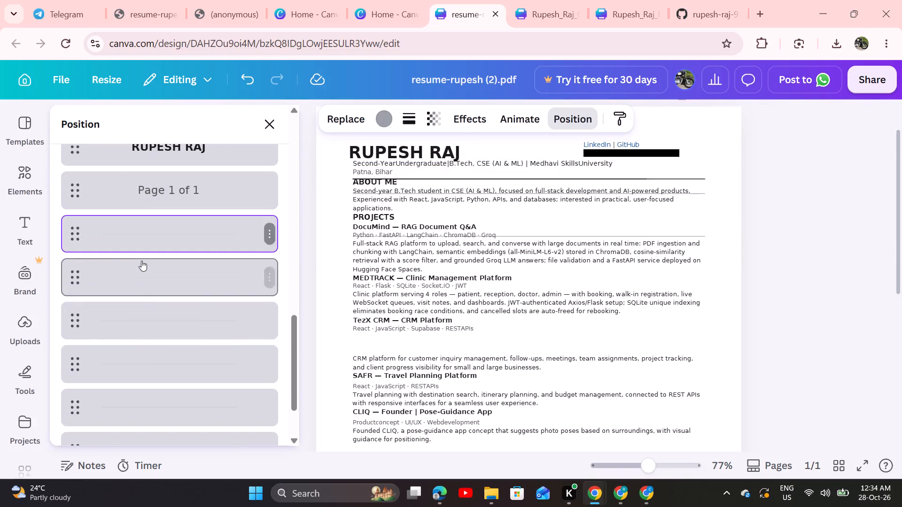
pyautogui.click(132, 319)
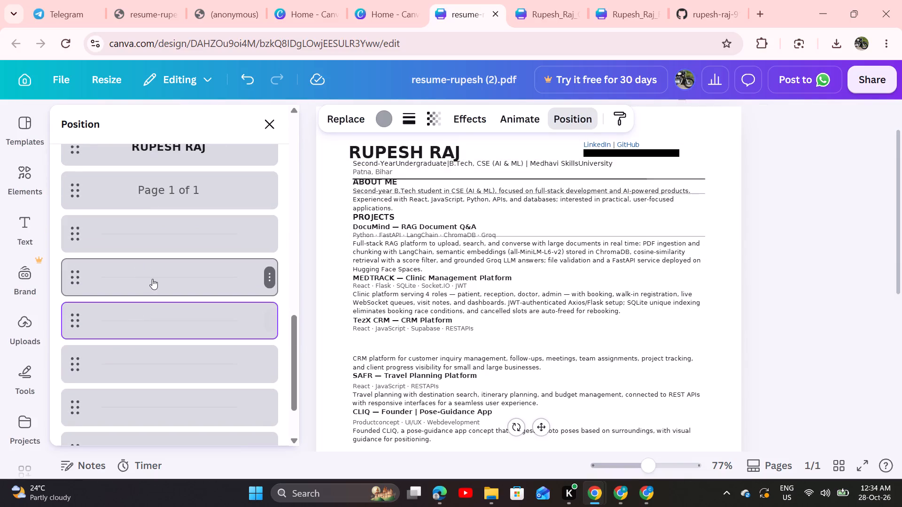
pyautogui.click(152, 279)
pyautogui.click(156, 376)
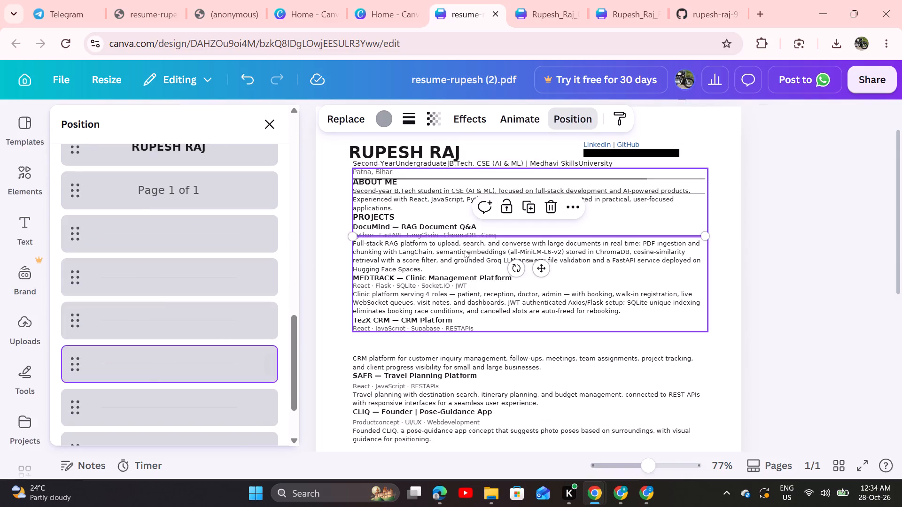
pyautogui.click(548, 202)
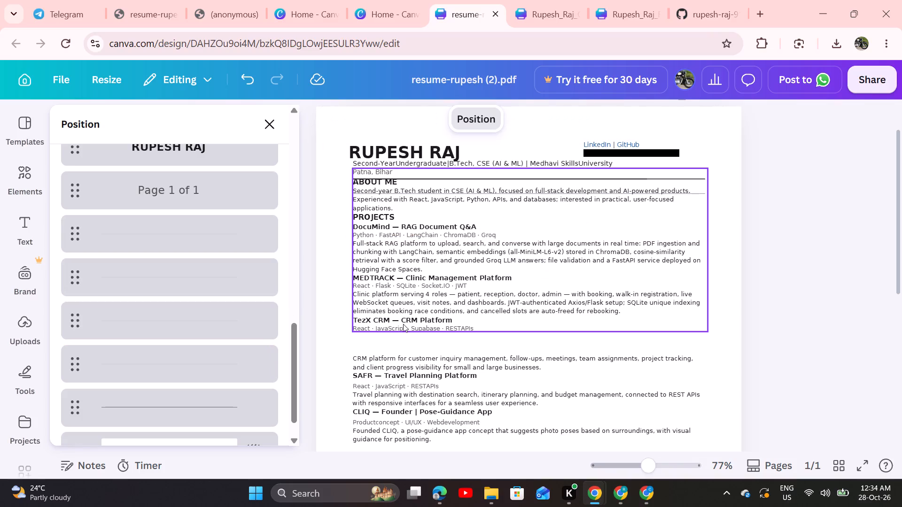
# Find the layer of the thin divider line crossing the ABOUT ME paragraph, delete that line, and leave the selection.
pyautogui.click(490, 321)
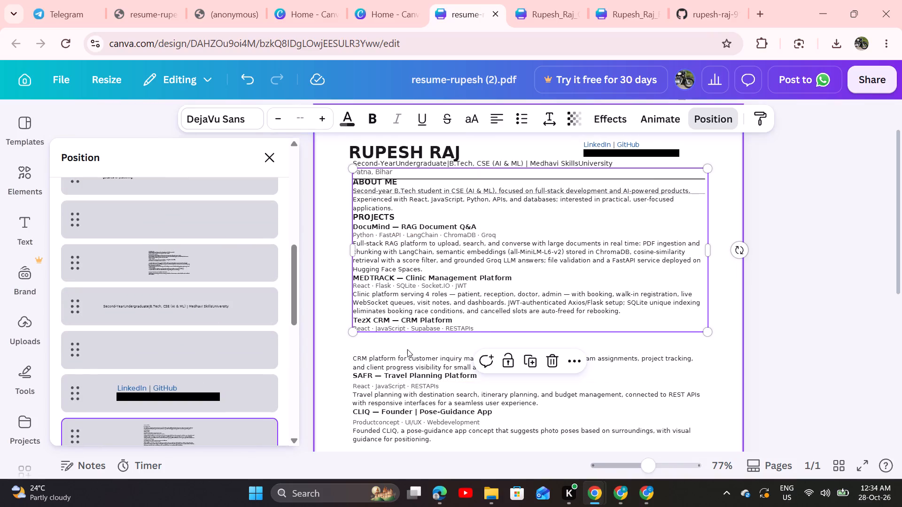
pyautogui.click(407, 346)
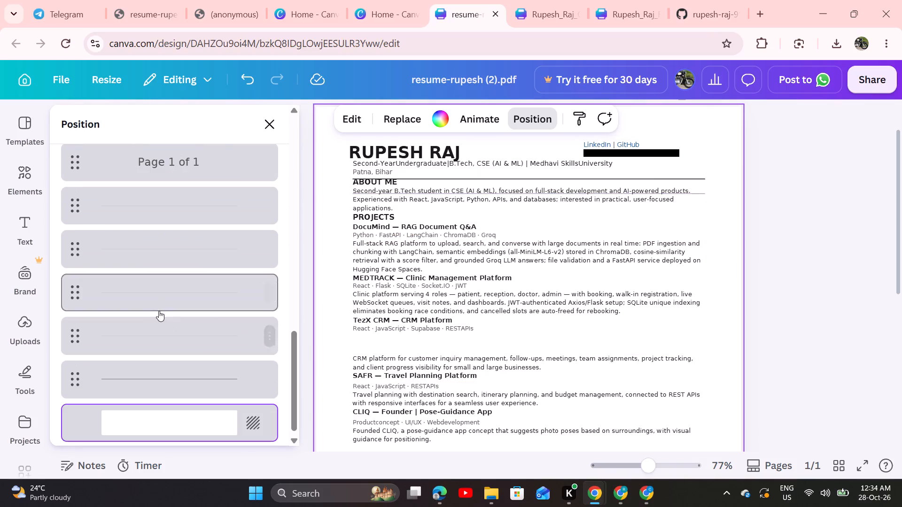
pyautogui.click(143, 427)
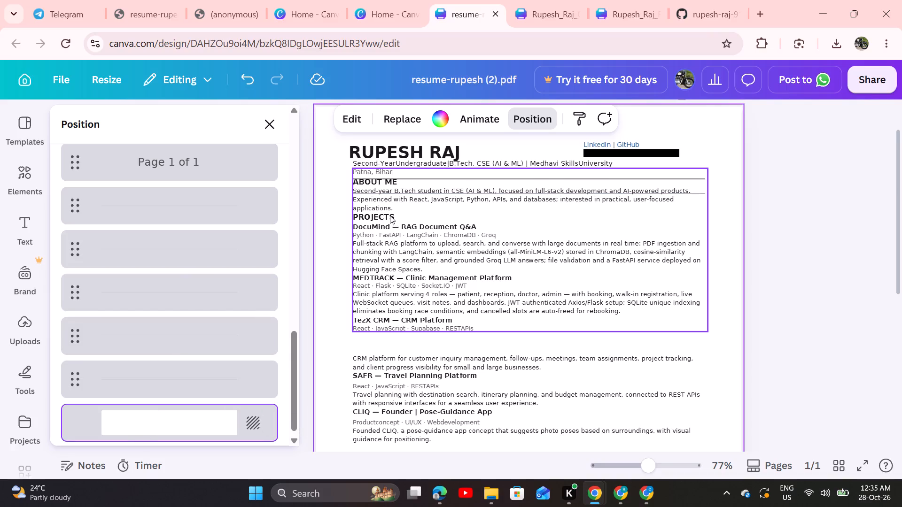
pyautogui.click(191, 374)
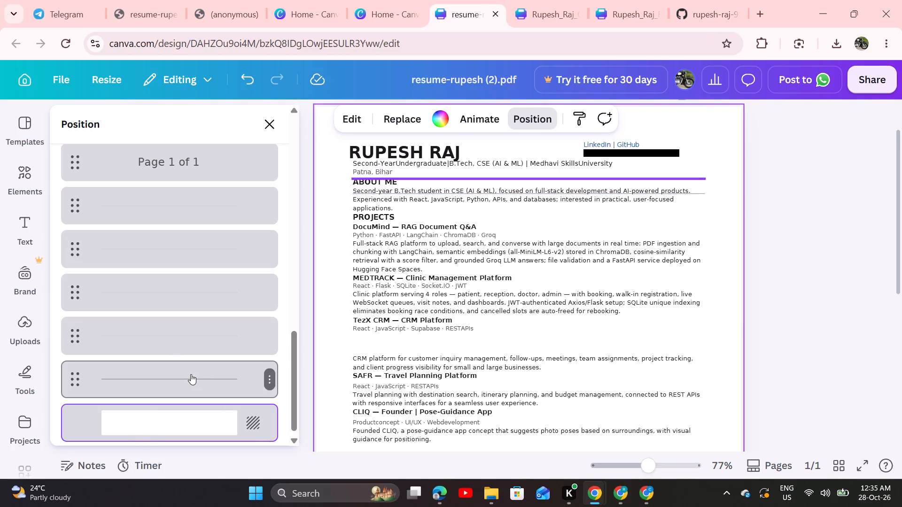
pyautogui.click(187, 341)
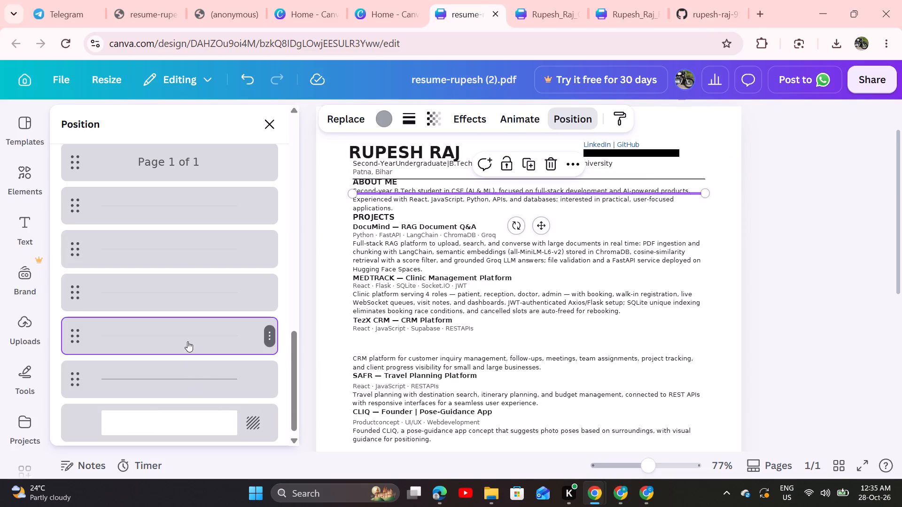
pyautogui.click(551, 163)
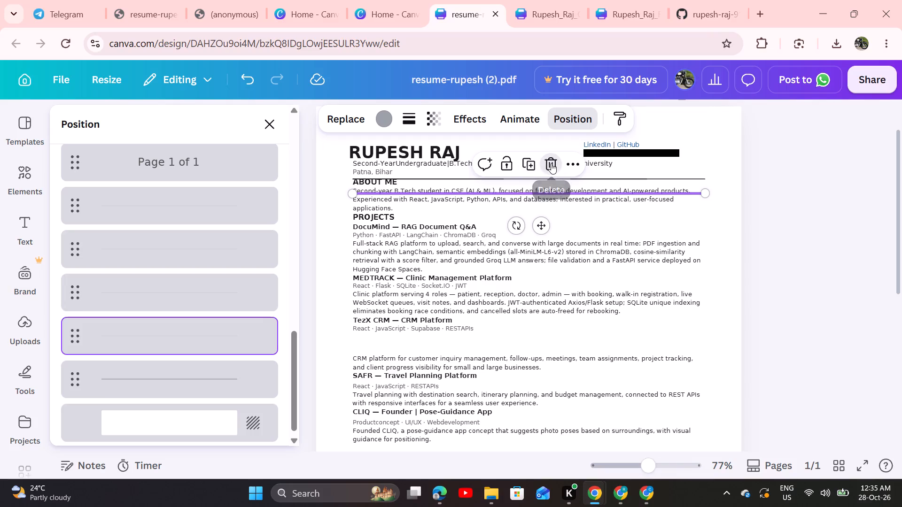
pyautogui.click(793, 296)
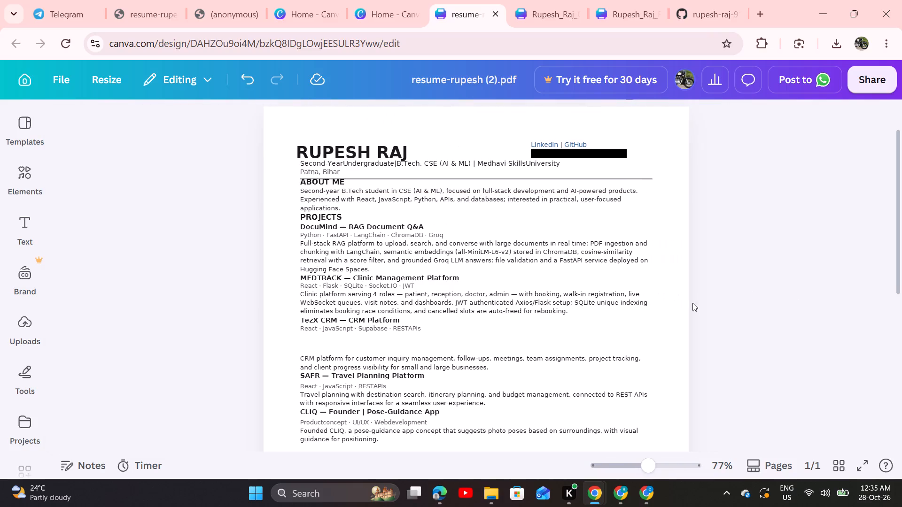
# Move the ABOUT ME and PROJECTS text block down so that it starts just below the header divider line.
pyautogui.scroll(1, 612, 307)
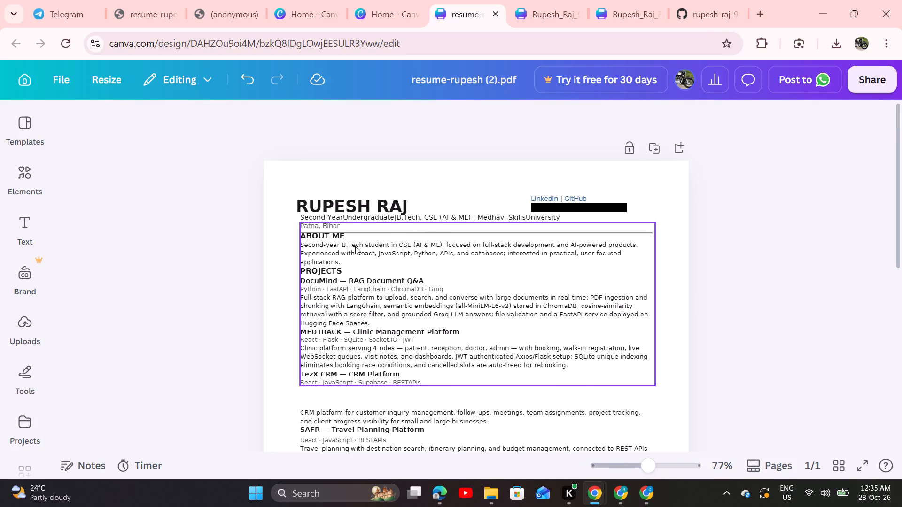
pyautogui.click(355, 246)
pyautogui.moveTo(355, 246); pyautogui.dragTo(355, 250)
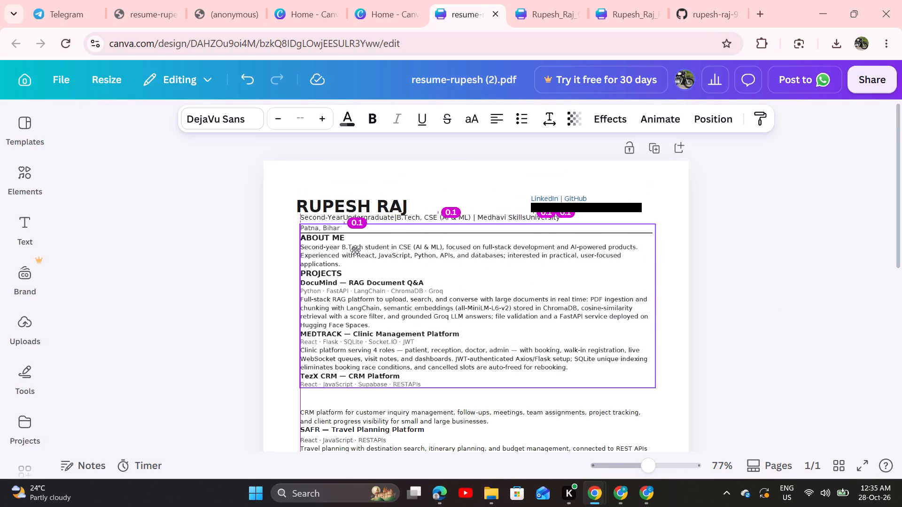
pyautogui.moveTo(355, 250); pyautogui.dragTo(355, 257)
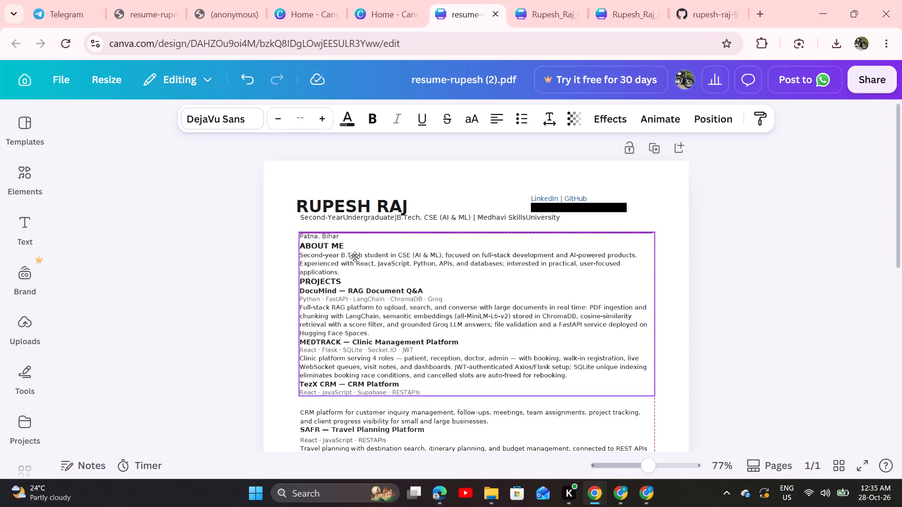
pyautogui.moveTo(355, 257); pyautogui.dragTo(355, 257)
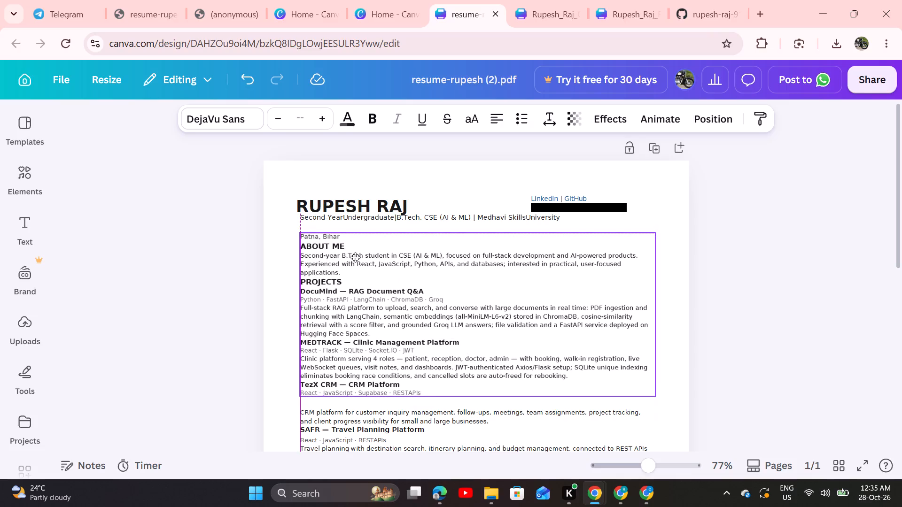
pyautogui.moveTo(355, 257); pyautogui.dragTo(358, 262)
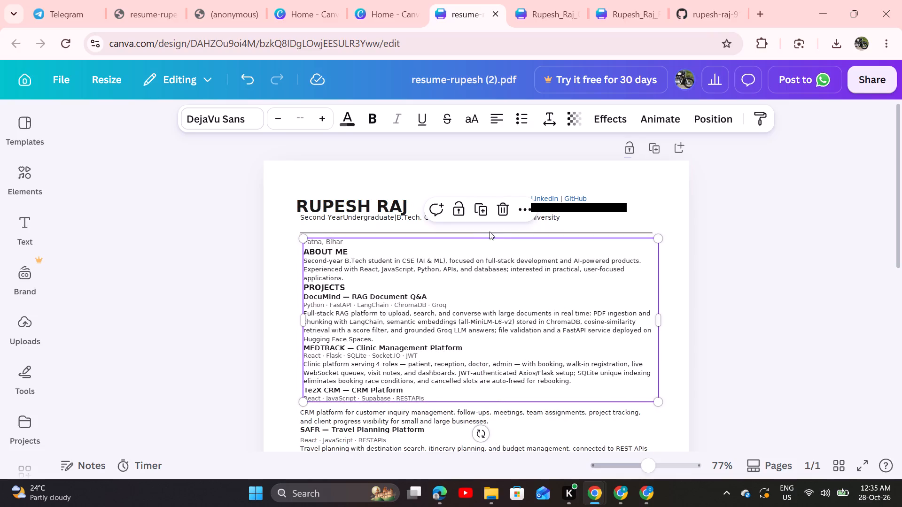
pyautogui.click(783, 264)
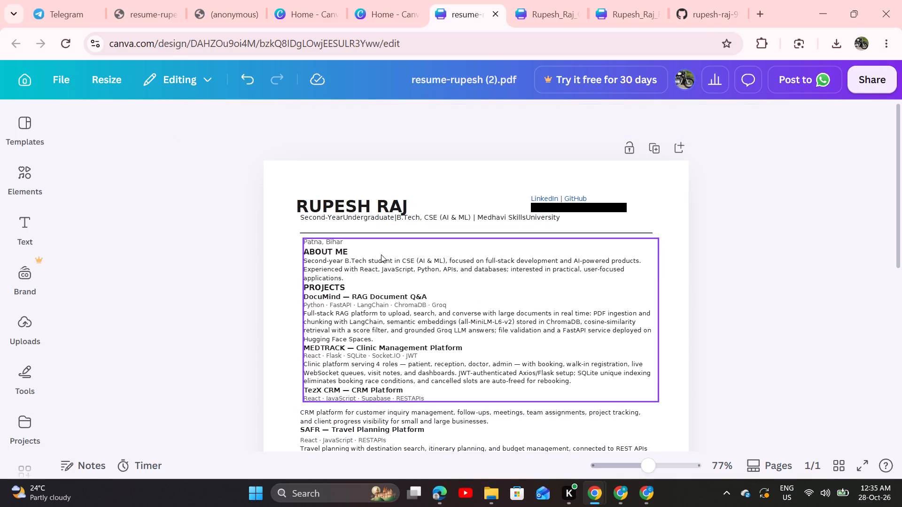
# Realign the ABOUT ME and PROJECTS text block with the left edge of the CRM description beneath it, keeping it below the header line.
pyautogui.moveTo(416, 283); pyautogui.dragTo(416, 283)
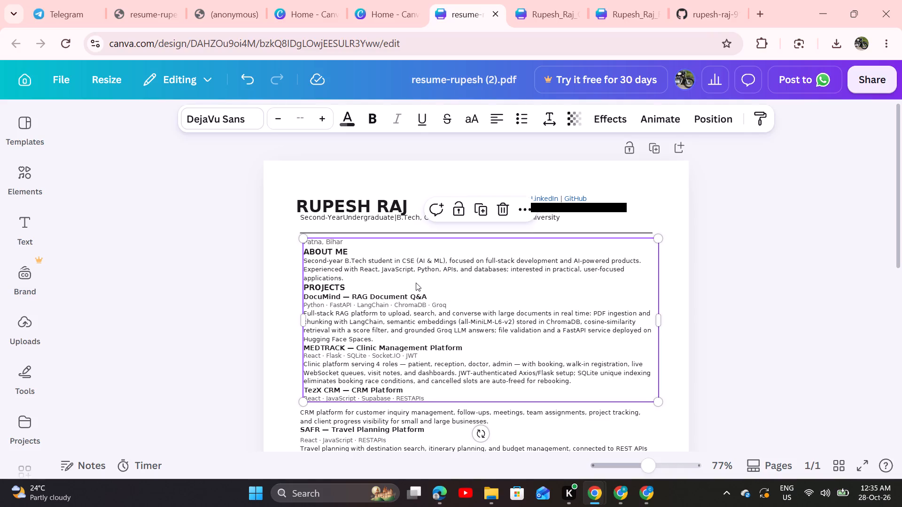
pyautogui.moveTo(416, 283); pyautogui.dragTo(413, 283)
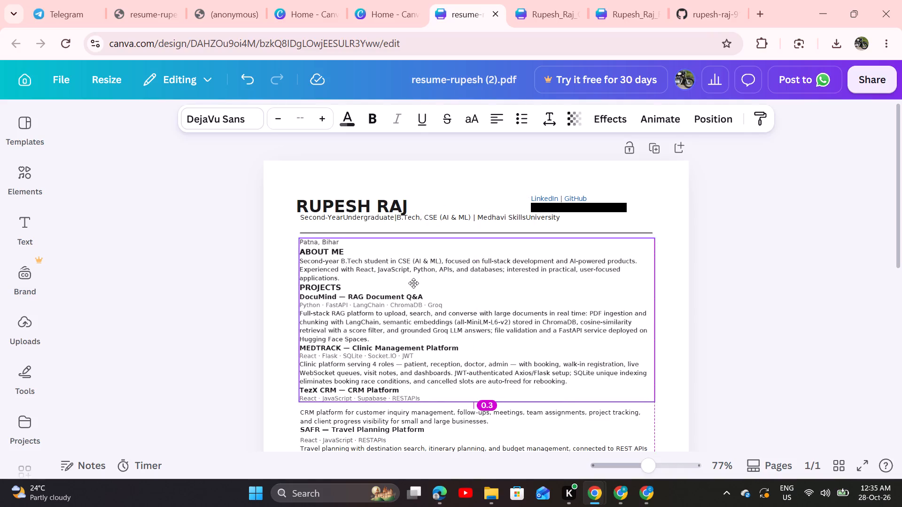
pyautogui.moveTo(413, 283); pyautogui.dragTo(412, 283)
pyautogui.click(412, 283)
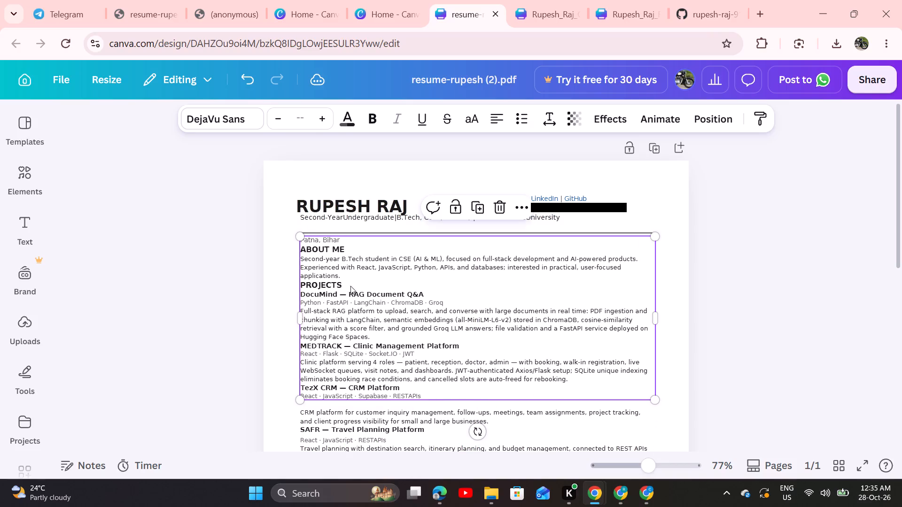
pyautogui.click(229, 287)
# Delete the Second-Year Undergraduate degree and university text line beneath the name heading.
pyautogui.click(484, 215)
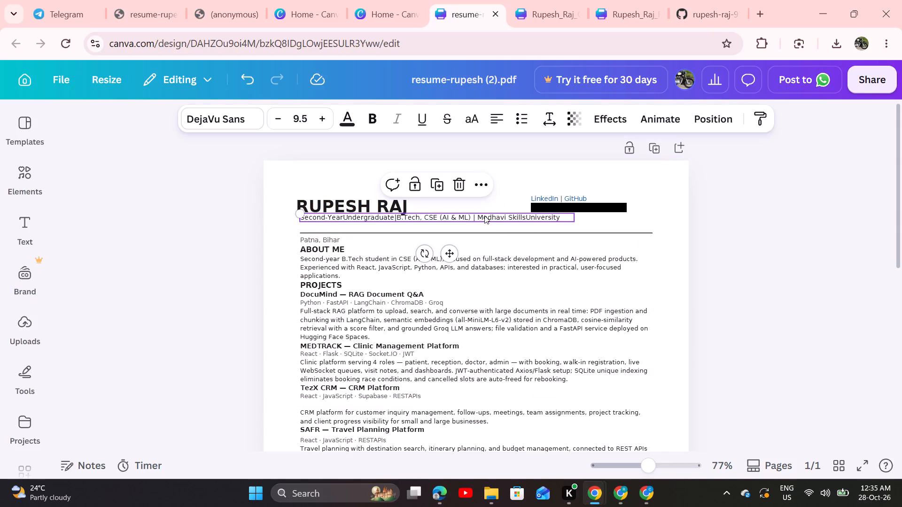
pyautogui.press('BackSpace')
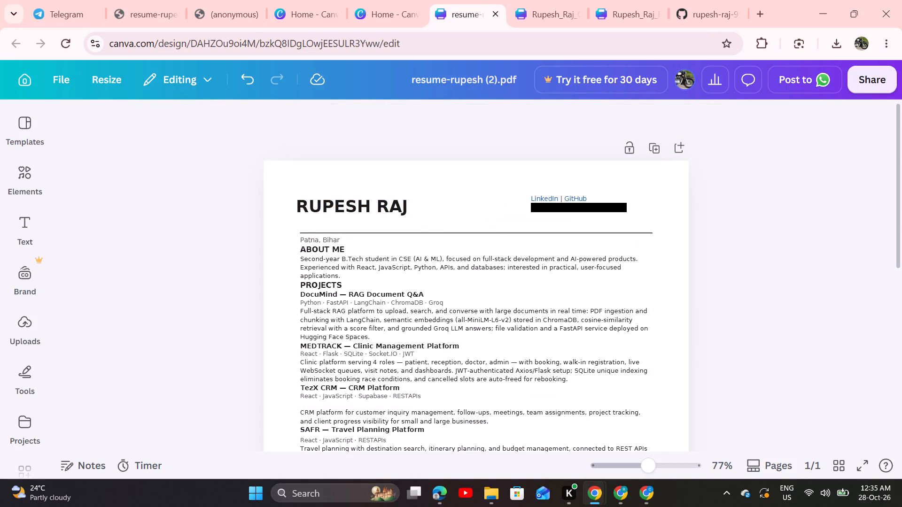
# Delete the location text above the ABOUT ME heading together with its empty line, so that ABOUT ME starts the text block.
pyautogui.click(327, 238)
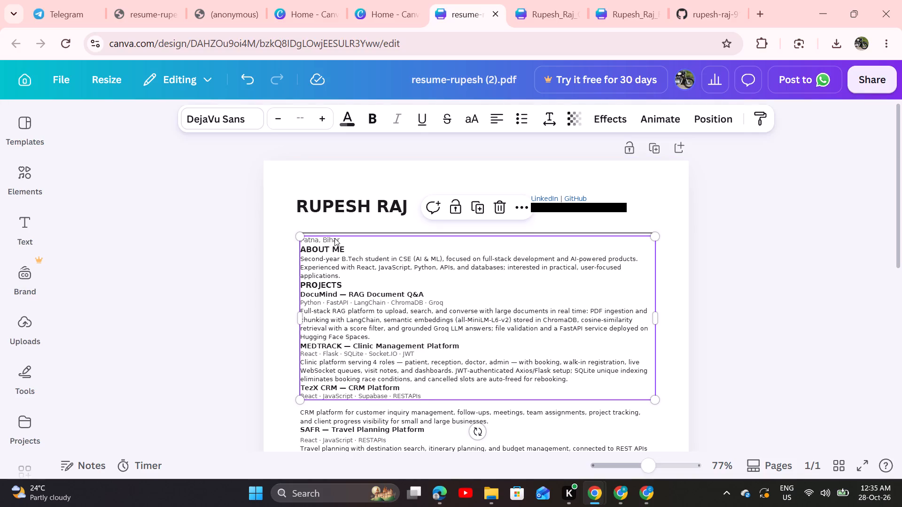
pyautogui.click(334, 238)
pyautogui.click(334, 238)
pyautogui.click(344, 238)
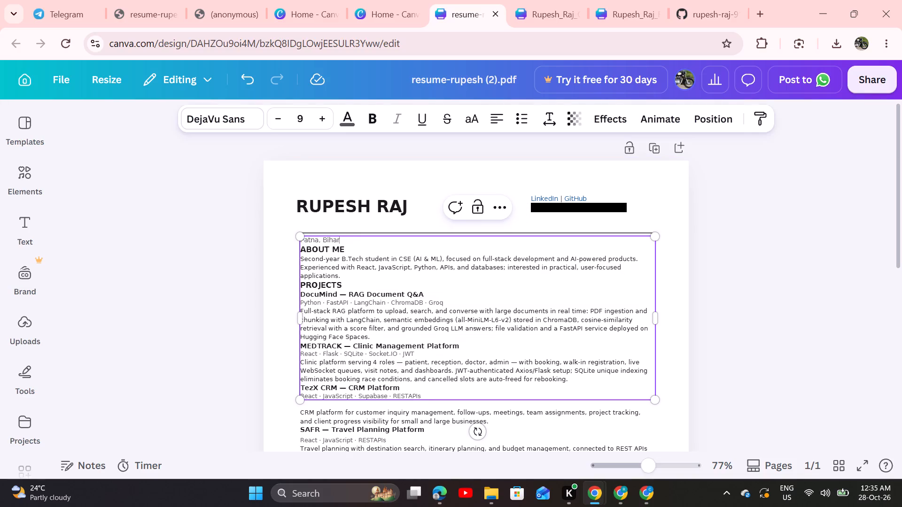
pyautogui.press('BackSpace')
pyautogui.press('BackSpace')
pyautogui.press('BackSpace')
pyautogui.press('BackSpace')
pyautogui.press('BackSpace')
pyautogui.press('BackSpace')
pyautogui.press('BackSpace')
pyautogui.press('BackSpace')
pyautogui.press('BackSpace')
pyautogui.press('BackSpace')
pyautogui.press('BackSpace')
pyautogui.press('BackSpace')
pyautogui.press('BackSpace')
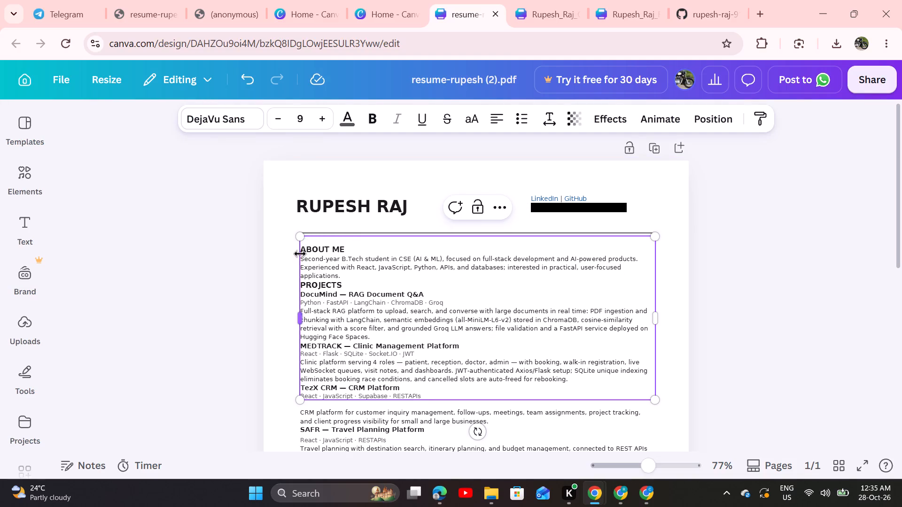
pyautogui.click(304, 252)
pyautogui.press('Left')
pyautogui.press('BackSpace')
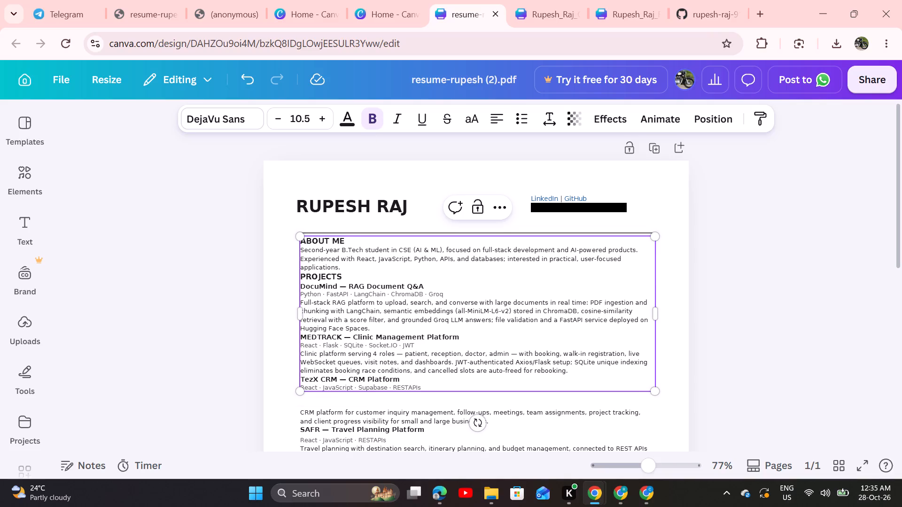
# Move the ABOUT ME and PROJECTS text block down to leave a small gap beneath the header divider line.
pyautogui.click(454, 282)
pyautogui.click(454, 282)
pyautogui.moveTo(454, 282); pyautogui.dragTo(455, 288)
pyautogui.click(455, 288)
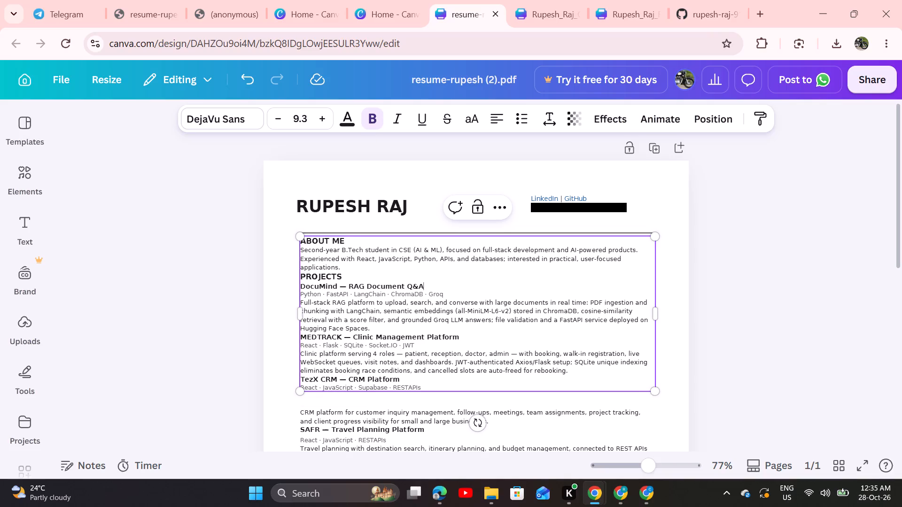
pyautogui.click(465, 283)
pyautogui.click(463, 284)
pyautogui.moveTo(521, 231); pyautogui.dragTo(521, 236)
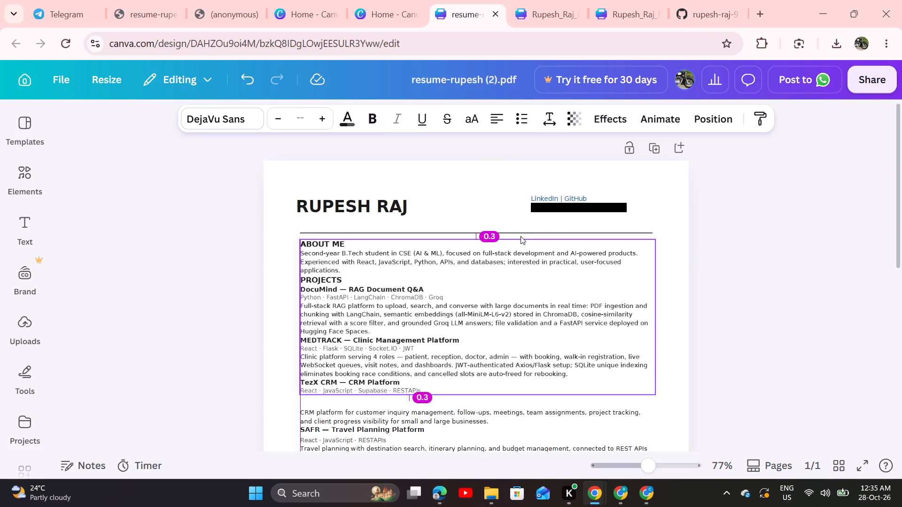
pyautogui.moveTo(521, 236); pyautogui.dragTo(521, 239)
pyautogui.click(189, 242)
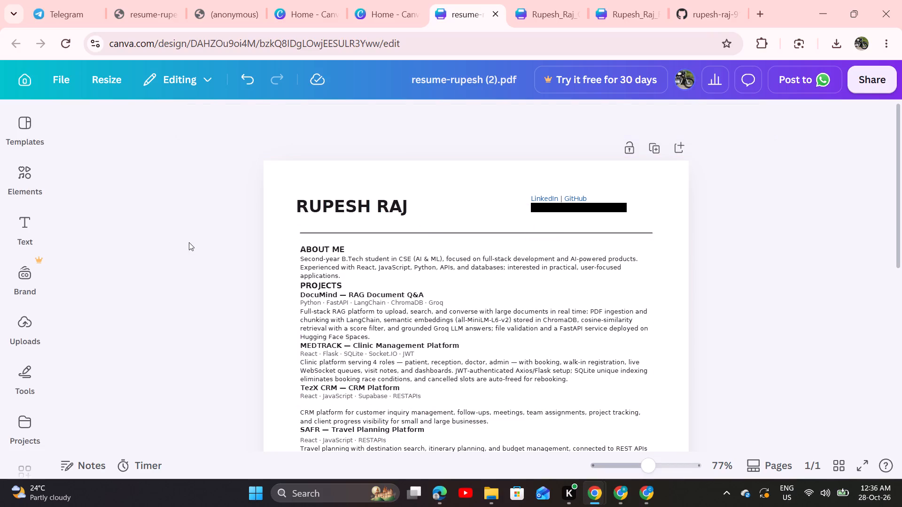
# Move the header divider line down so that it sits directly beneath the ABOUT ME heading.
pyautogui.moveTo(365, 234); pyautogui.dragTo(359, 252)
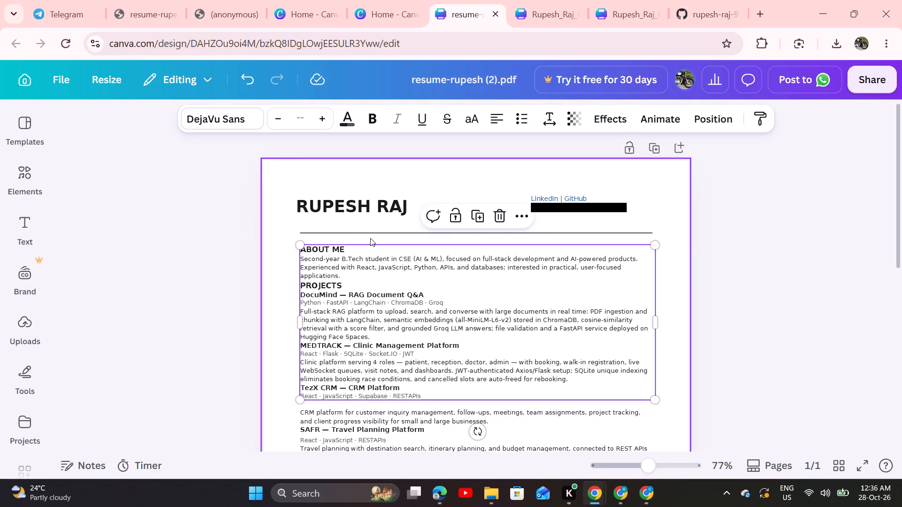
pyautogui.click(373, 232)
pyautogui.click(373, 232)
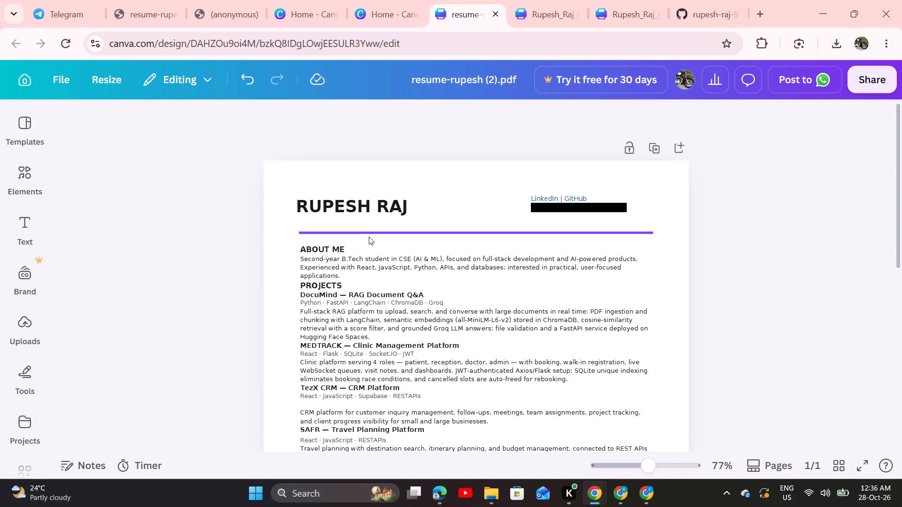
pyautogui.moveTo(372, 233); pyautogui.dragTo(367, 255)
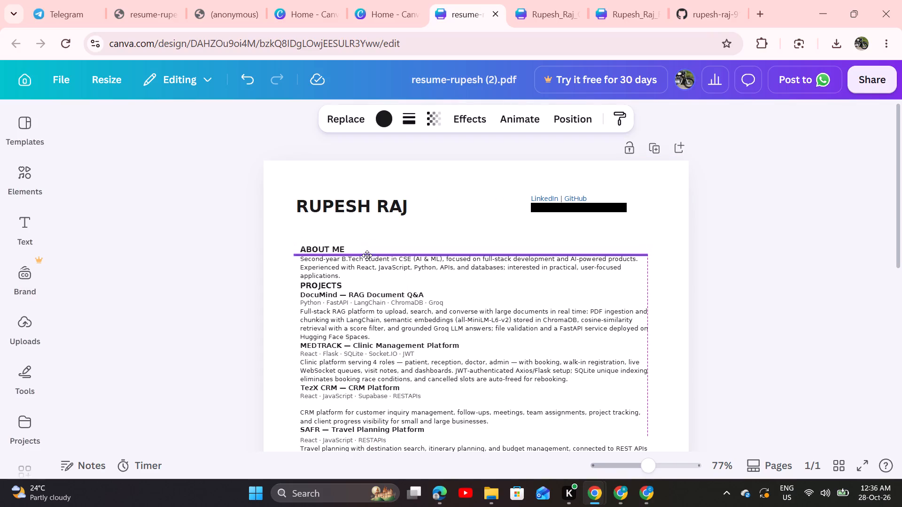
pyautogui.moveTo(367, 255); pyautogui.dragTo(368, 254)
pyautogui.click(214, 253)
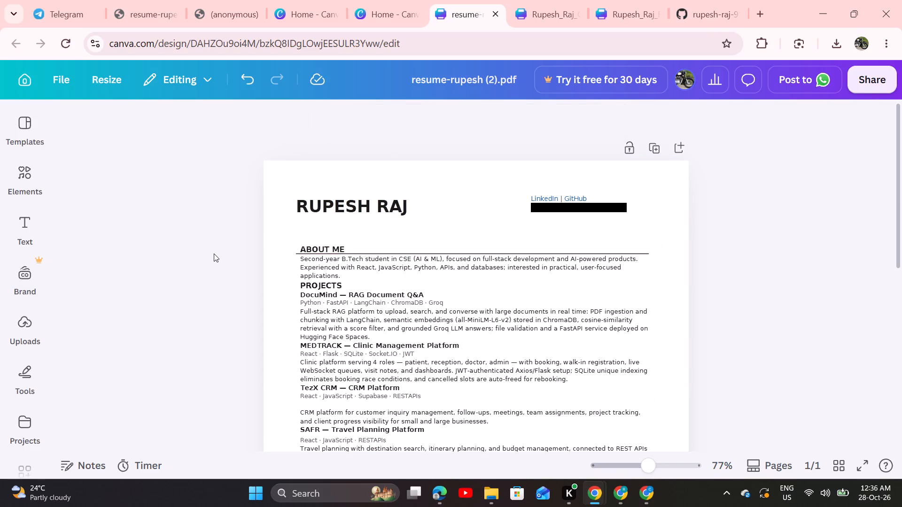
# Show the page's layers with the ABOUT ME and PROJECTS text block selected.
pyautogui.scroll(1, 460, 264)
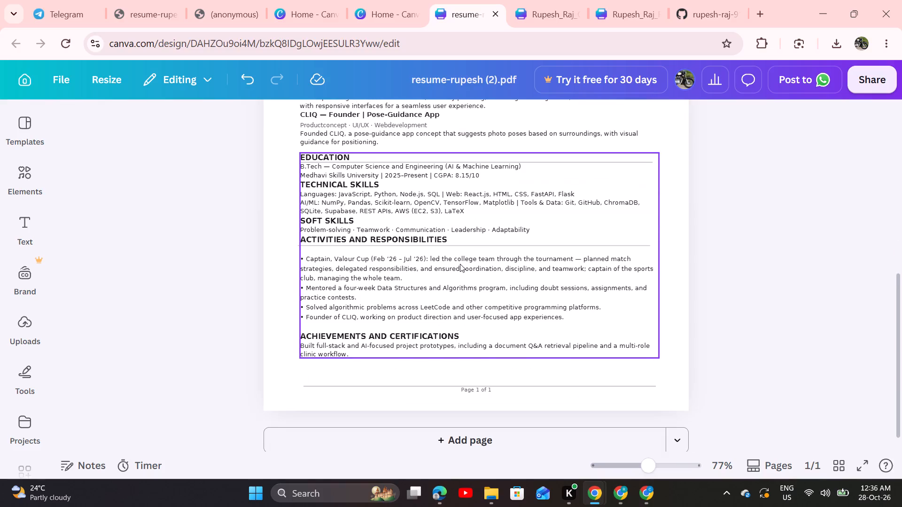
pyautogui.scroll(1, 460, 264)
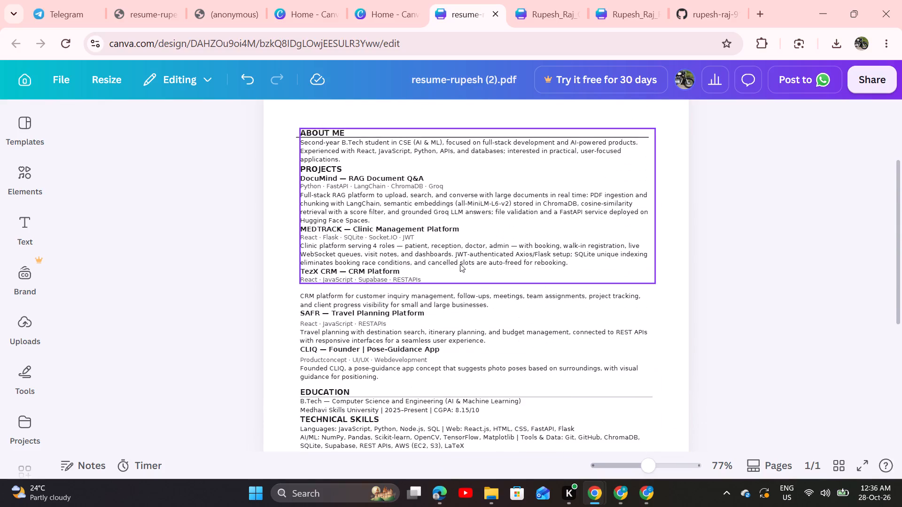
pyautogui.scroll(1, 460, 264)
pyautogui.rightClick(460, 264)
pyautogui.click(411, 184)
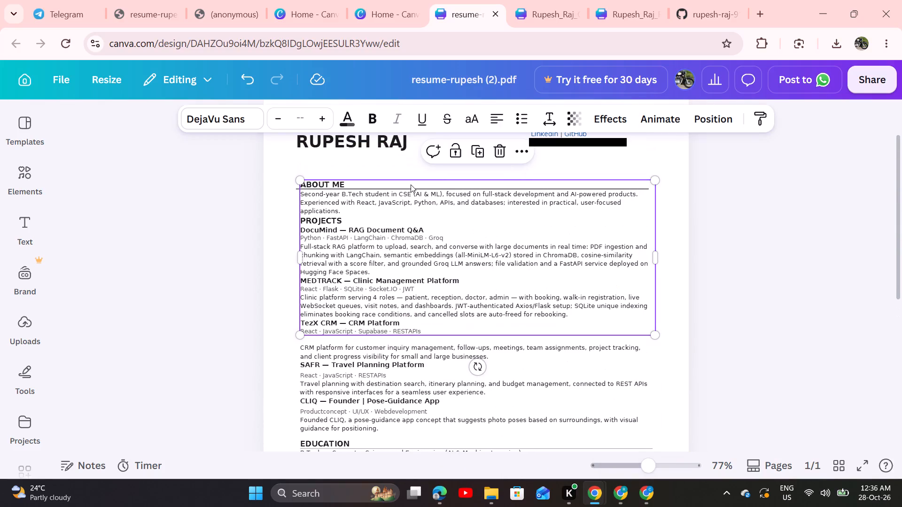
pyautogui.click(406, 191)
pyautogui.click(409, 163)
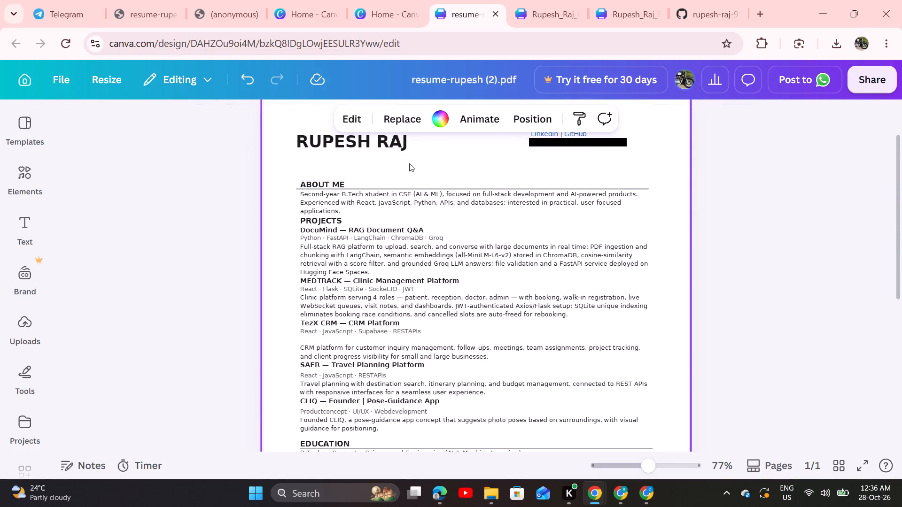
pyautogui.scroll(1, 409, 163)
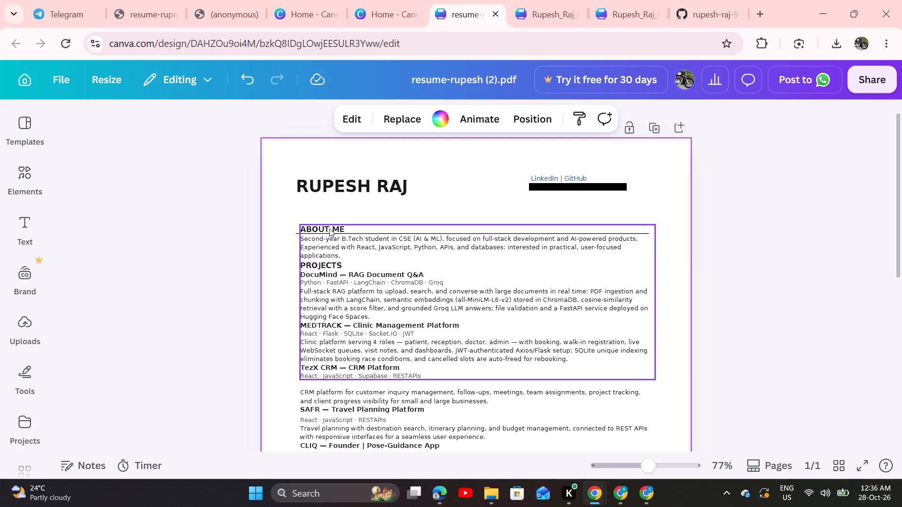
pyautogui.click(431, 234)
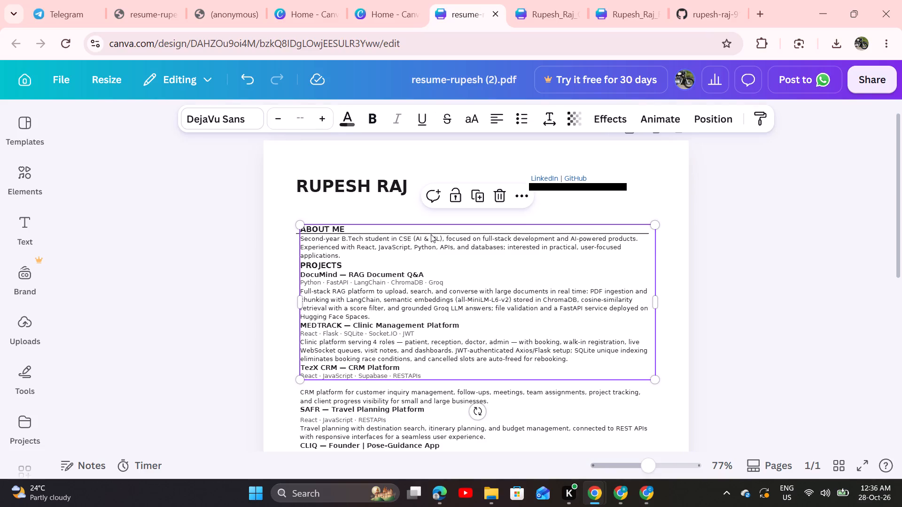
pyautogui.click(431, 234)
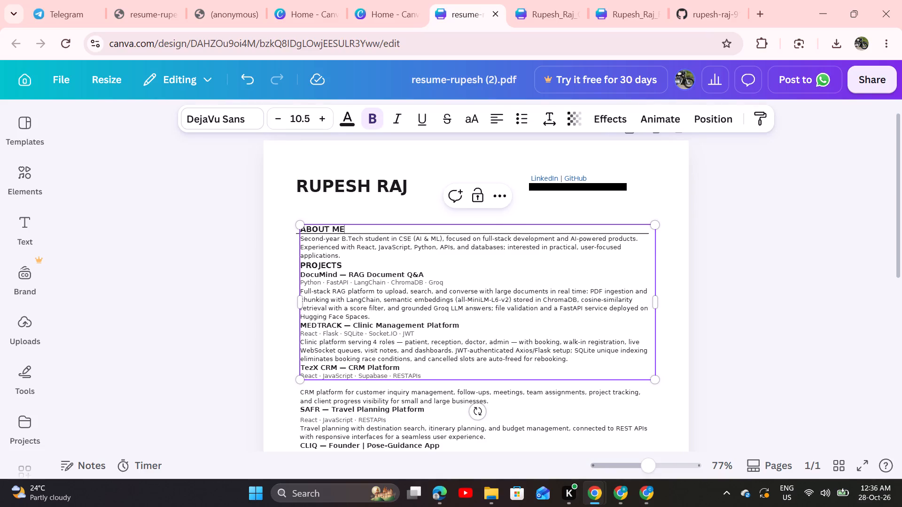
pyautogui.click(492, 196)
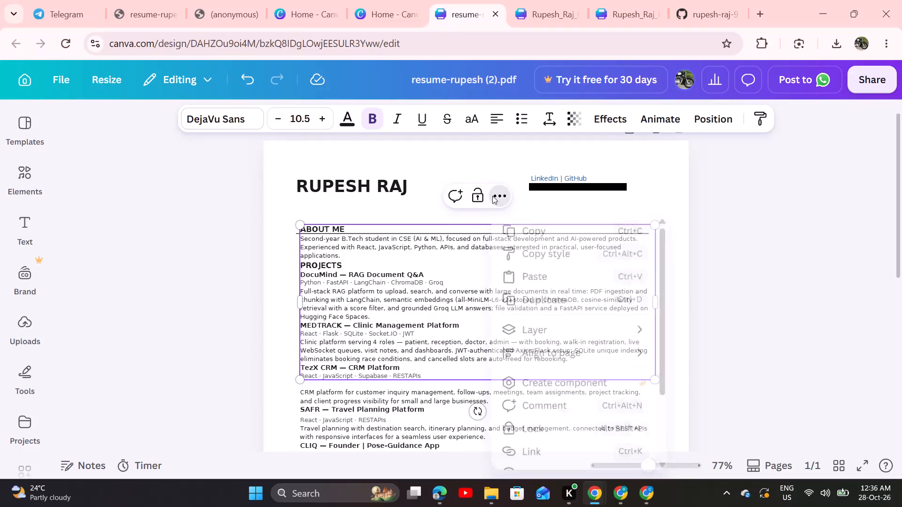
pyautogui.click(521, 328)
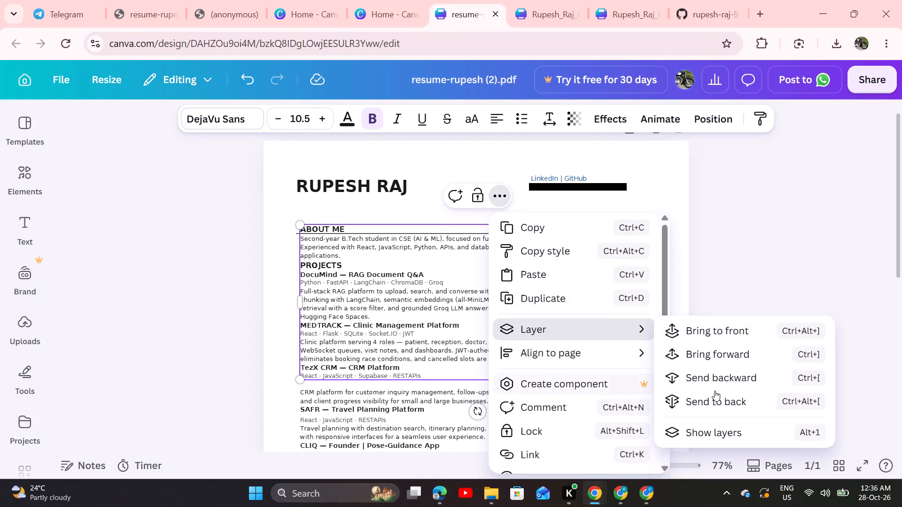
pyautogui.click(687, 433)
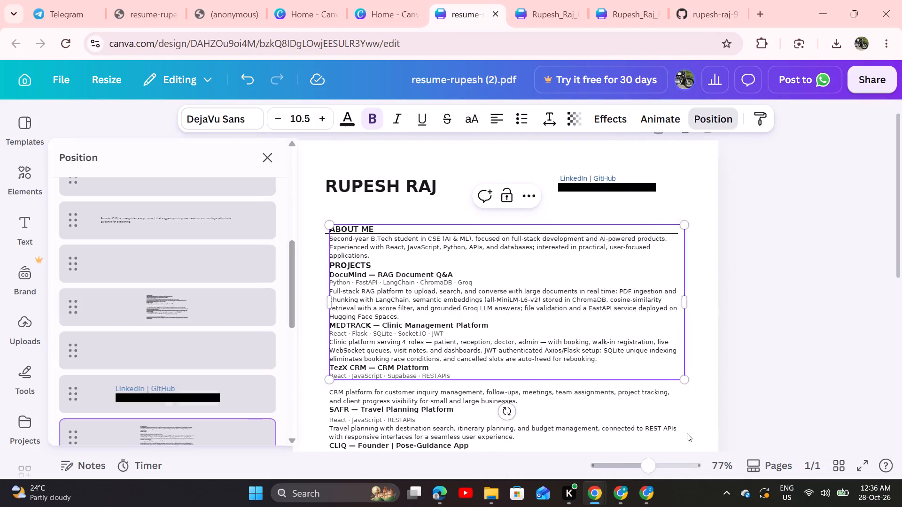
# Find the "Page 1 of 1" footer text among the page's layers and delete it.
pyautogui.scroll(1, 179, 306)
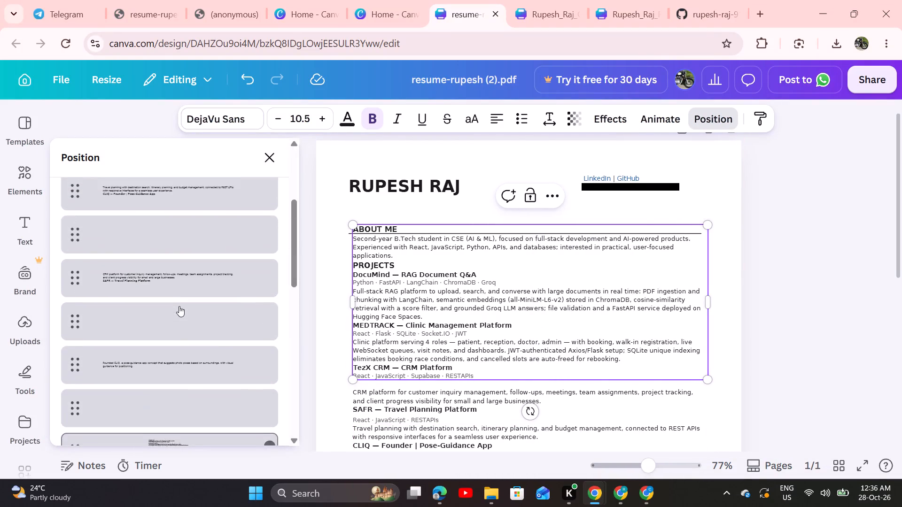
pyautogui.scroll(7, 179, 306)
pyautogui.scroll(-1, 179, 306)
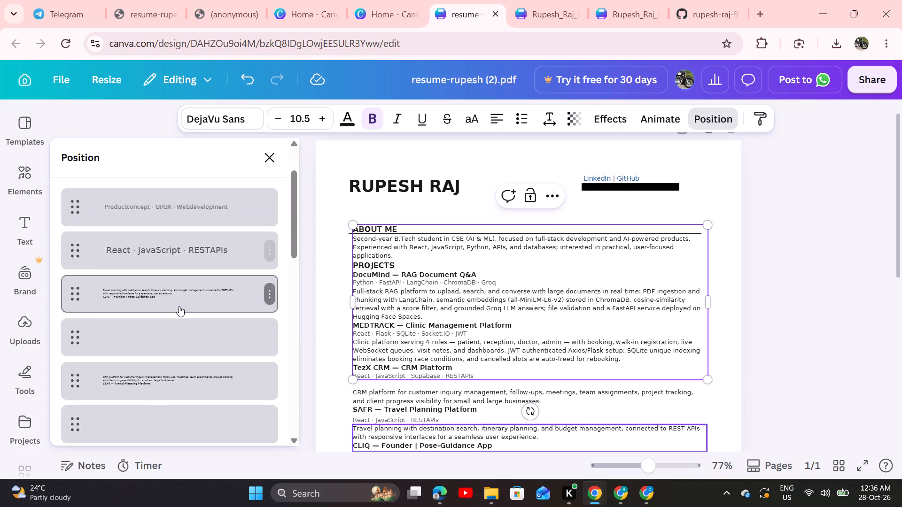
pyautogui.scroll(-5, 179, 306)
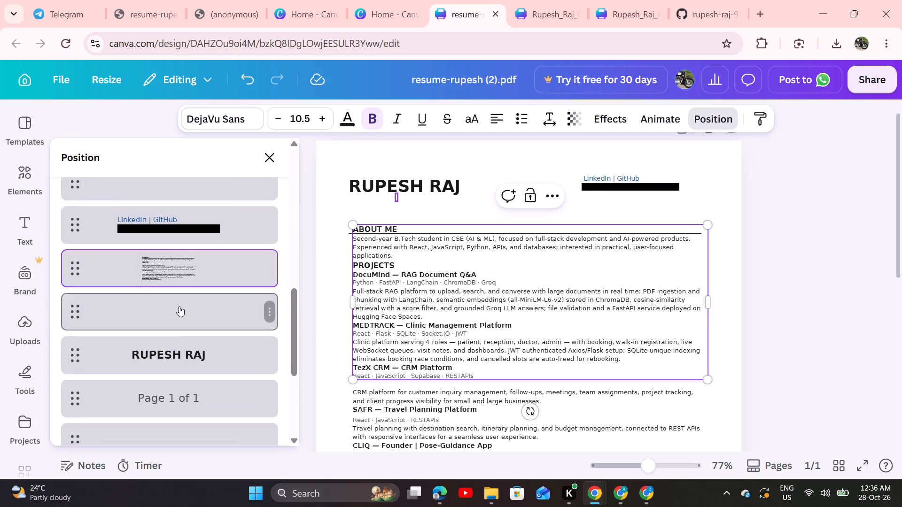
pyautogui.scroll(-4, 179, 306)
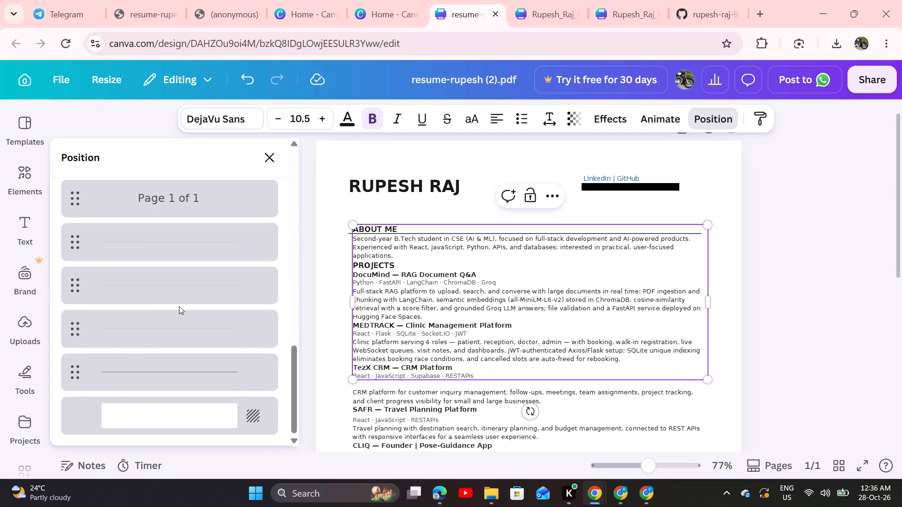
pyautogui.scroll(-1, 179, 306)
pyautogui.click(179, 192)
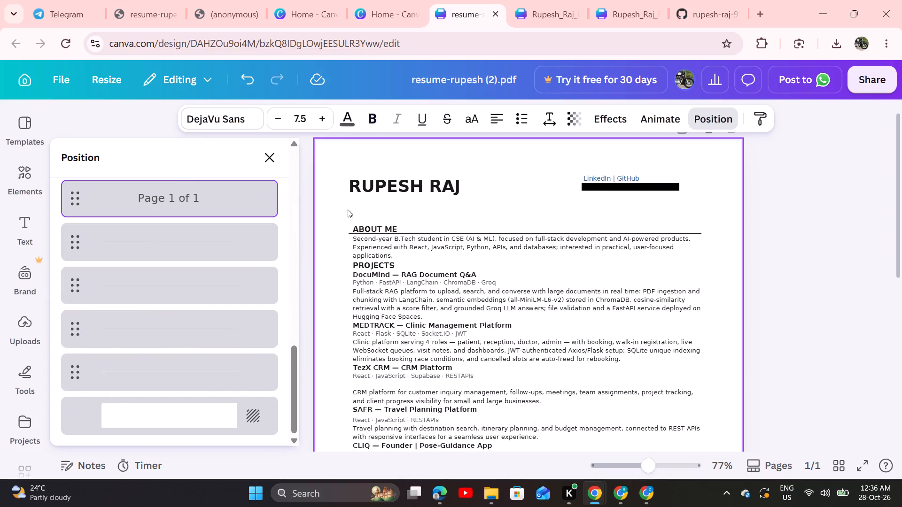
pyautogui.click(269, 197)
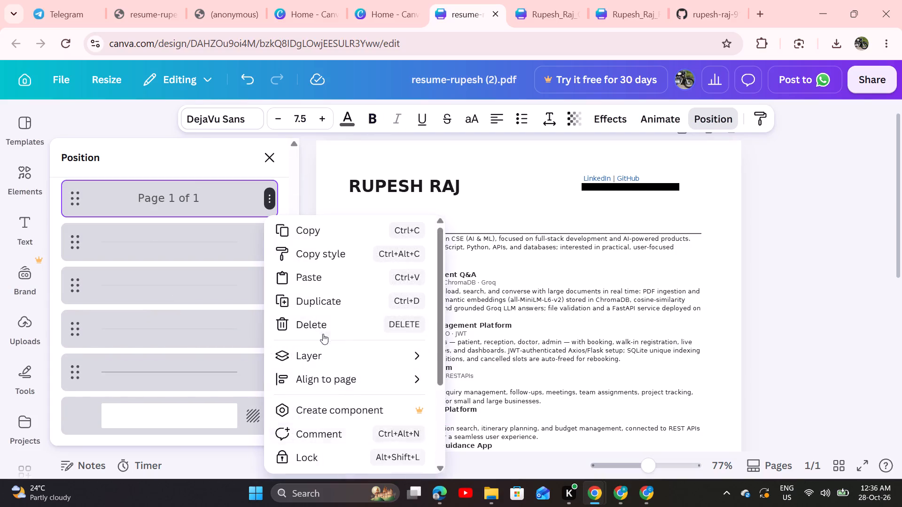
pyautogui.click(322, 328)
# Look through the remaining layers to locate the ABOUT ME and PROJECTS text block among the text and line elements.
pyautogui.scroll(-2, 219, 315)
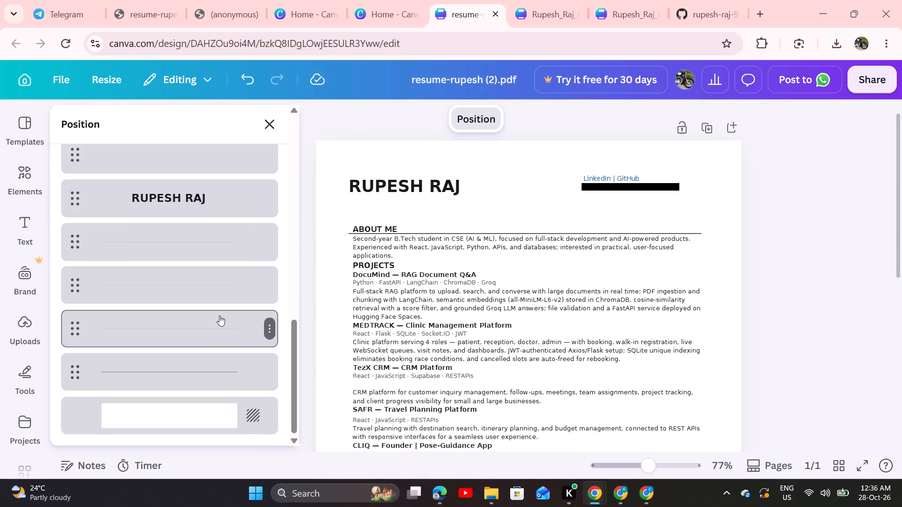
pyautogui.scroll(-2, 219, 315)
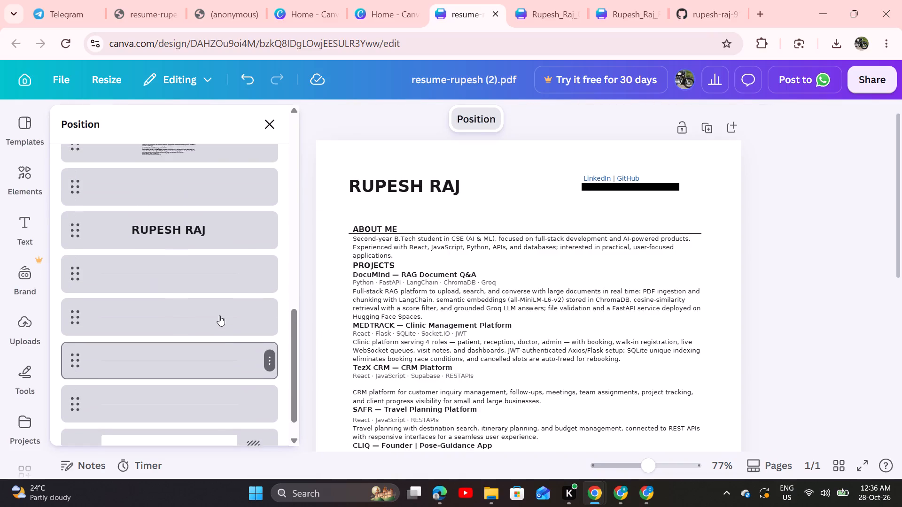
pyautogui.scroll(-4, 219, 315)
pyautogui.scroll(3, 219, 315)
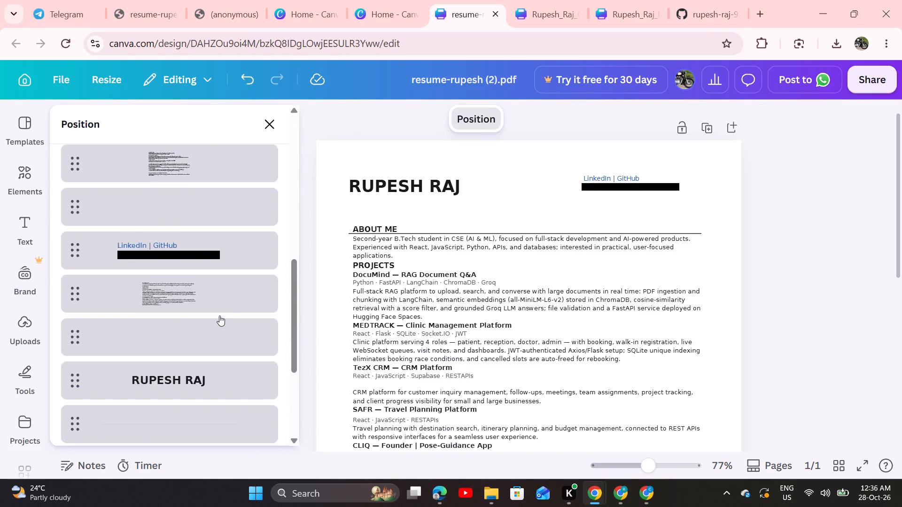
pyautogui.scroll(1, 219, 315)
pyautogui.scroll(-2, 219, 315)
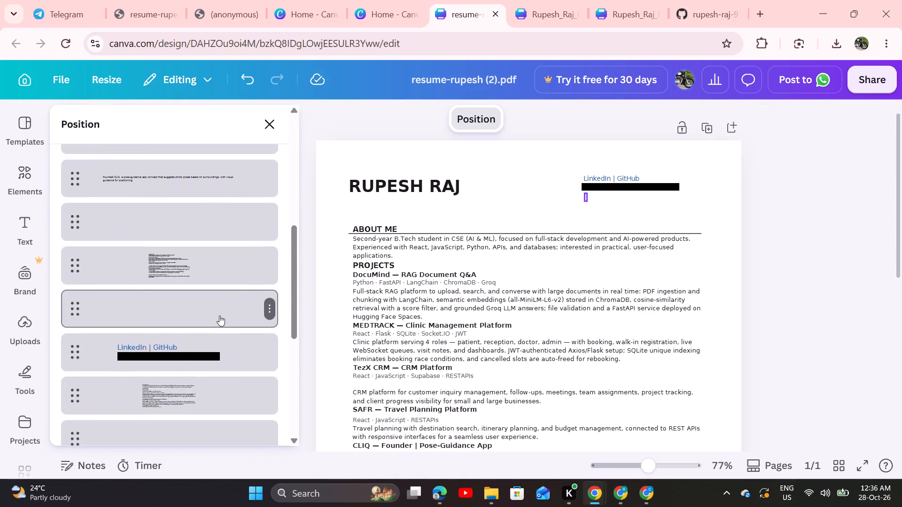
pyautogui.scroll(-1, 219, 315)
pyautogui.click(184, 396)
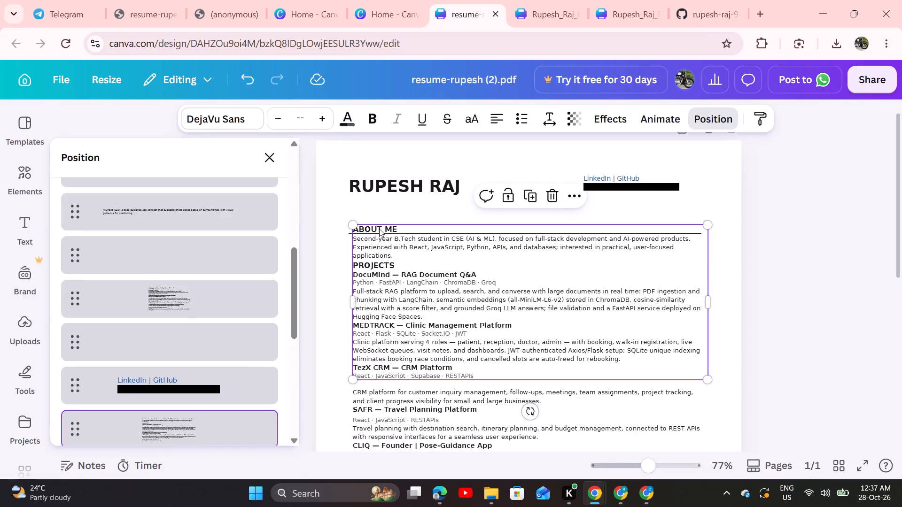
pyautogui.moveTo(380, 228); pyautogui.dragTo(378, 218)
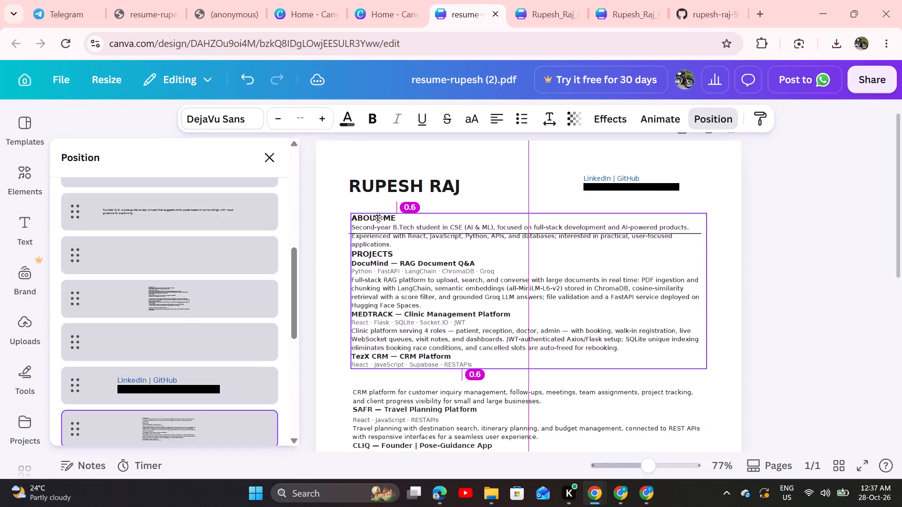
pyautogui.moveTo(378, 218); pyautogui.dragTo(377, 208)
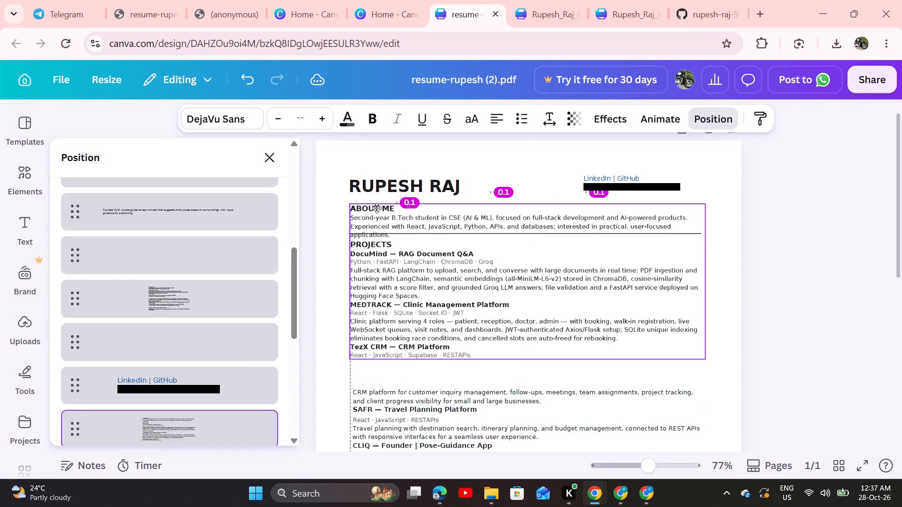
pyautogui.moveTo(377, 208); pyautogui.dragTo(376, 214)
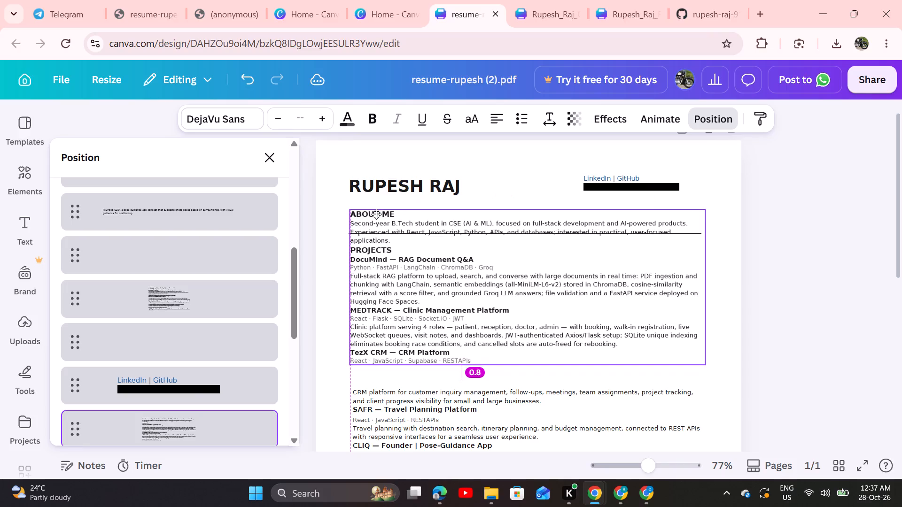
pyautogui.moveTo(376, 214); pyautogui.dragTo(376, 210)
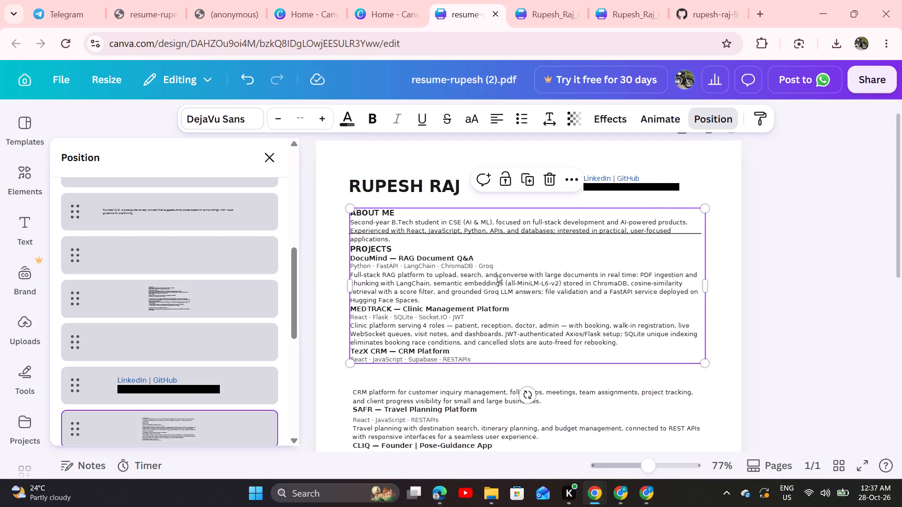
pyautogui.click(513, 247)
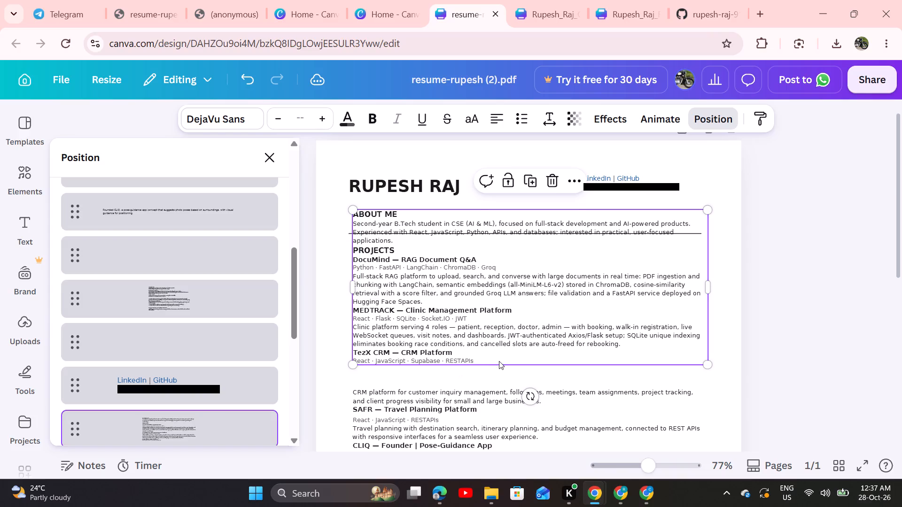
pyautogui.moveTo(425, 271); pyautogui.dragTo(424, 264)
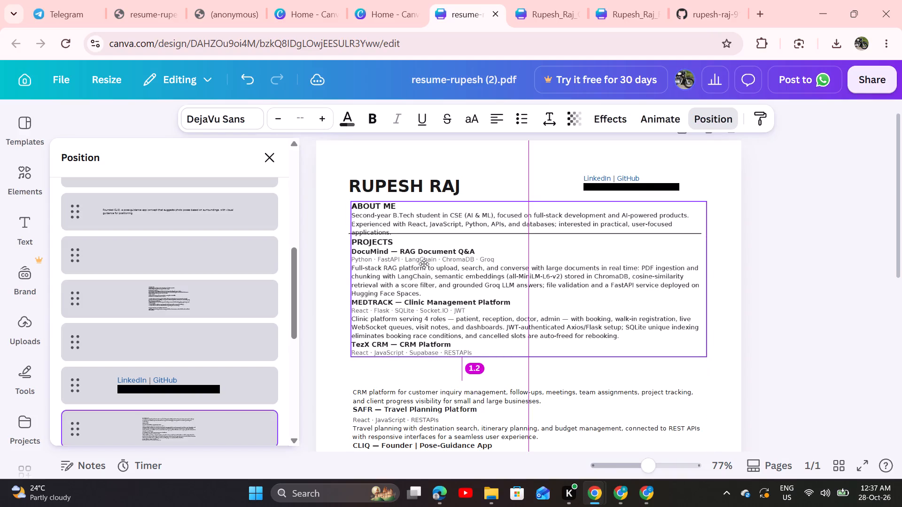
pyautogui.moveTo(424, 264); pyautogui.dragTo(424, 264)
# Nudge the ABOUT ME and PROJECTS text block sideways until its text lines up with the CRM platform paragraph below.
pyautogui.press('Left')
pyautogui.press('Left')
pyautogui.press('Left')
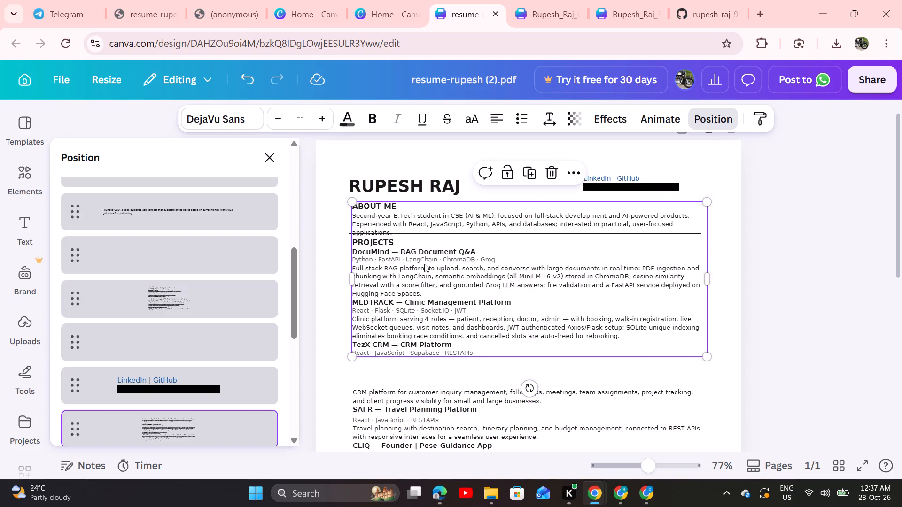
pyautogui.press('Left')
pyautogui.click(457, 255)
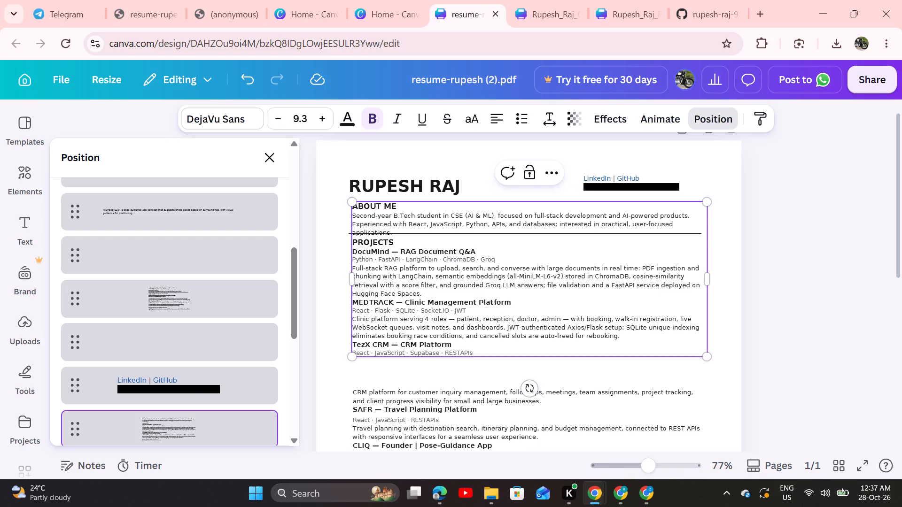
pyautogui.press('Left')
pyautogui.press('Left')
pyautogui.press('Left')
pyautogui.click(766, 311)
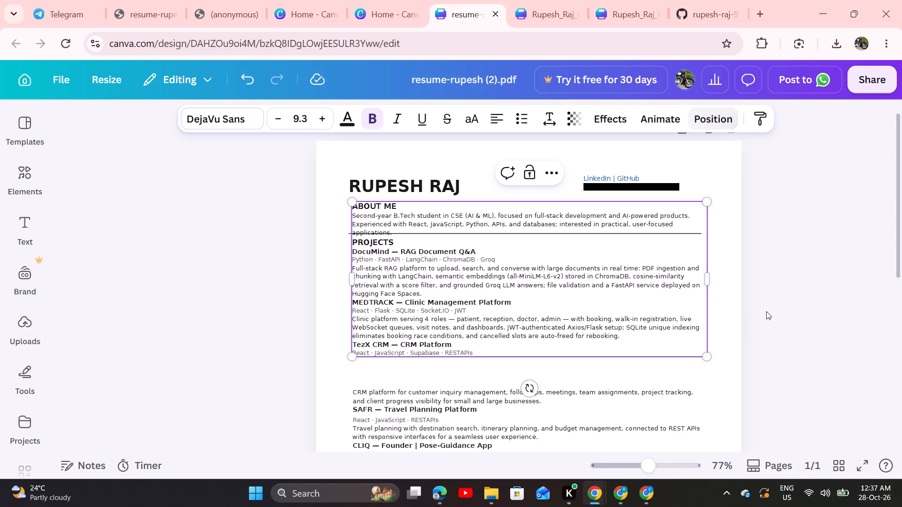
pyautogui.click(776, 317)
pyautogui.click(568, 286)
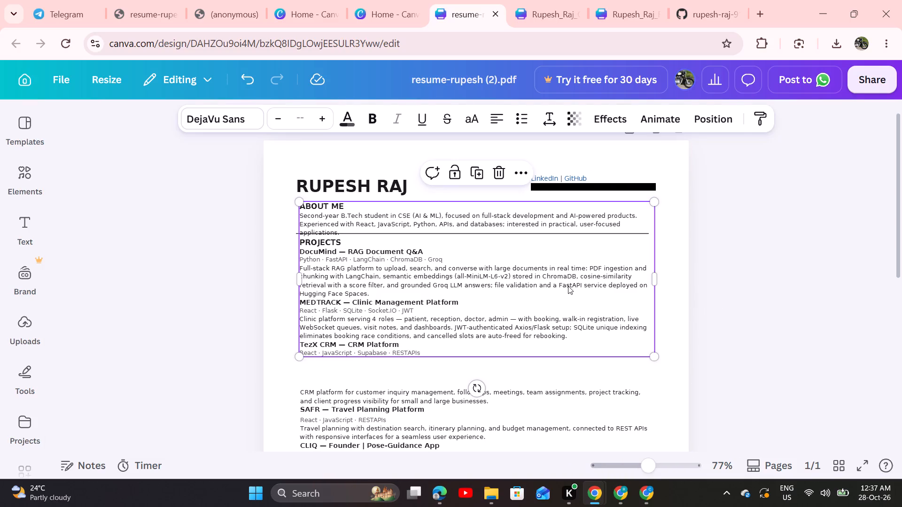
pyautogui.press('Left')
pyautogui.press('Left')
pyautogui.press('Left')
pyautogui.press('Left')
pyautogui.press('Left')
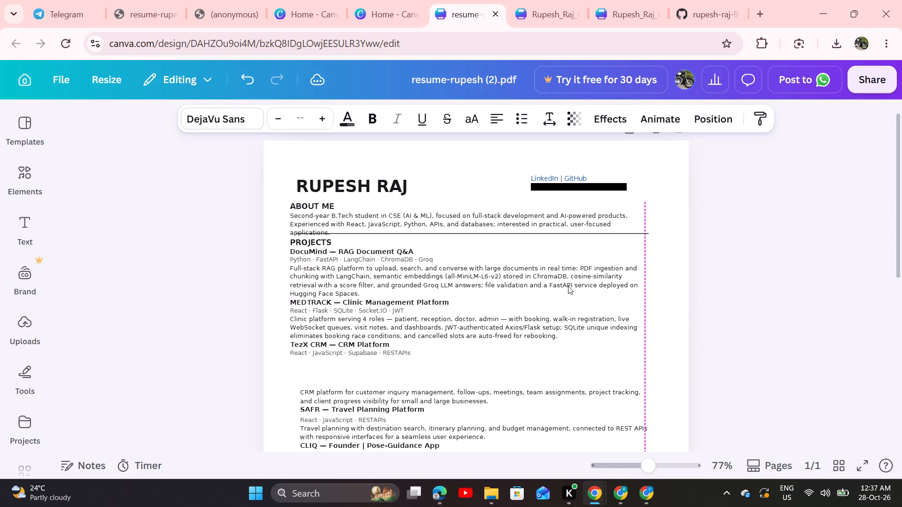
pyautogui.press('Right')
pyautogui.press('Right')
pyautogui.press('Right')
pyautogui.press('Right')
pyautogui.press('Right')
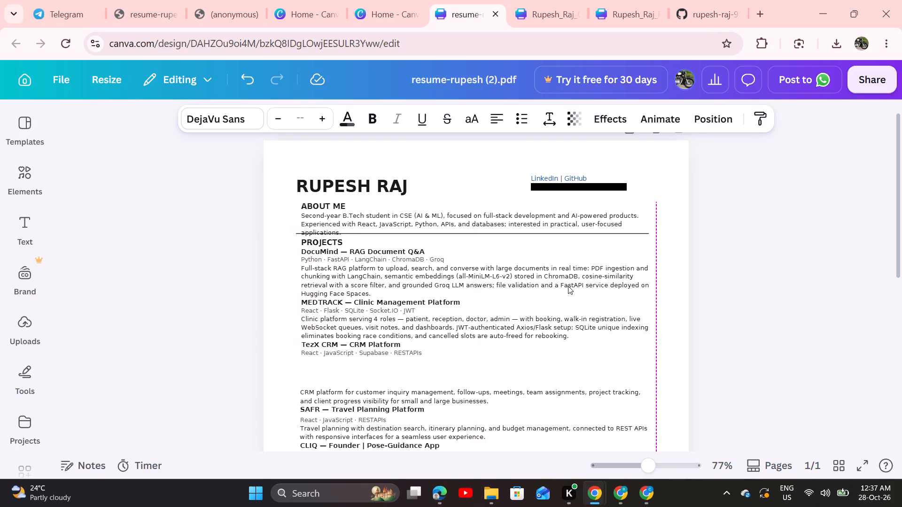
pyautogui.press('Right')
pyautogui.press('Right')
pyautogui.press('Left')
pyautogui.press('Left')
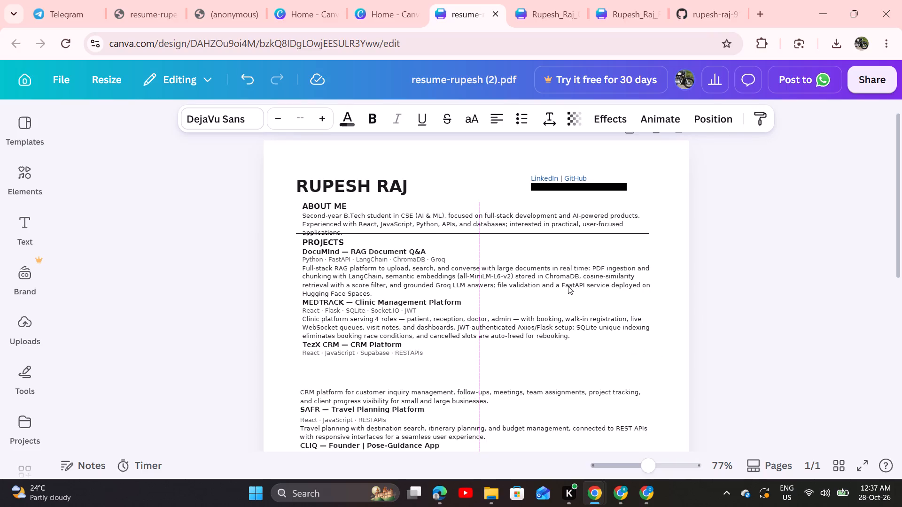
pyautogui.press('Left')
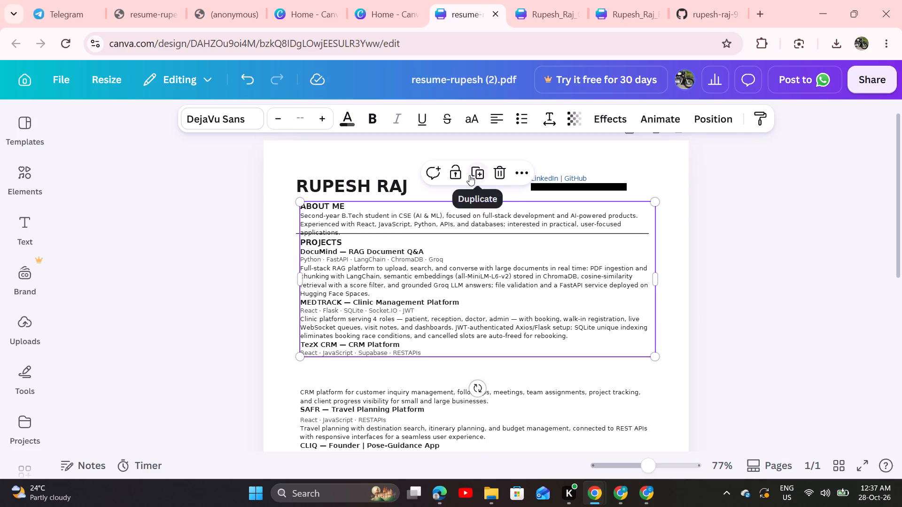
# Insert a blank line between the end of the ABOUT ME paragraph and the PROJECTS heading.
pyautogui.click(357, 227)
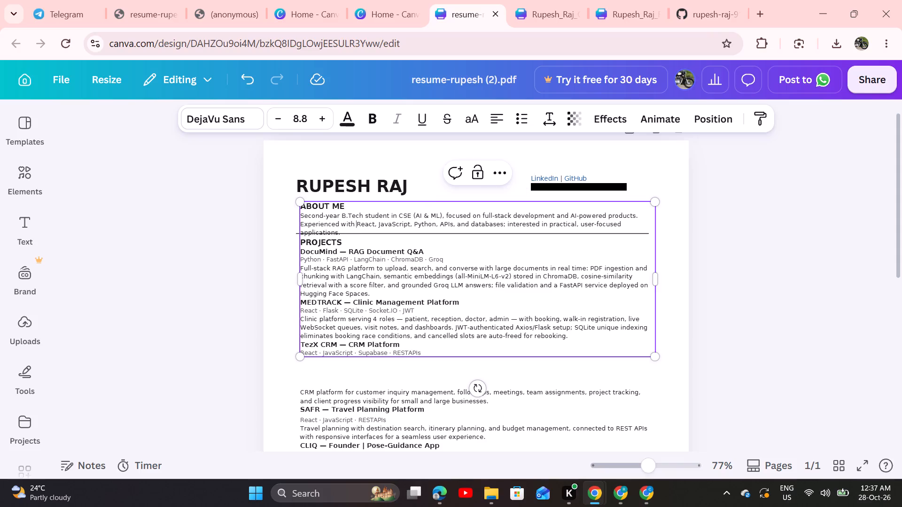
pyautogui.click(347, 232)
pyautogui.hotkey('shift', 'Return')
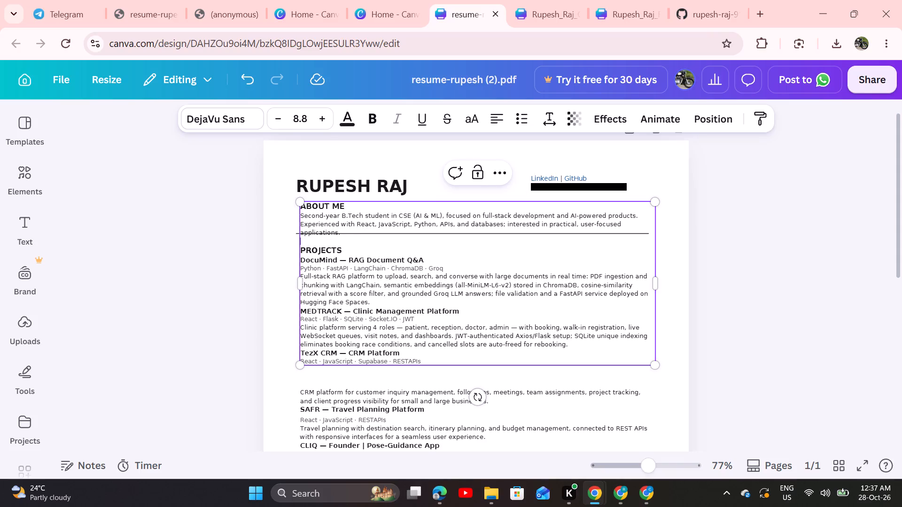
pyautogui.hotkey('ctrl', 'z')
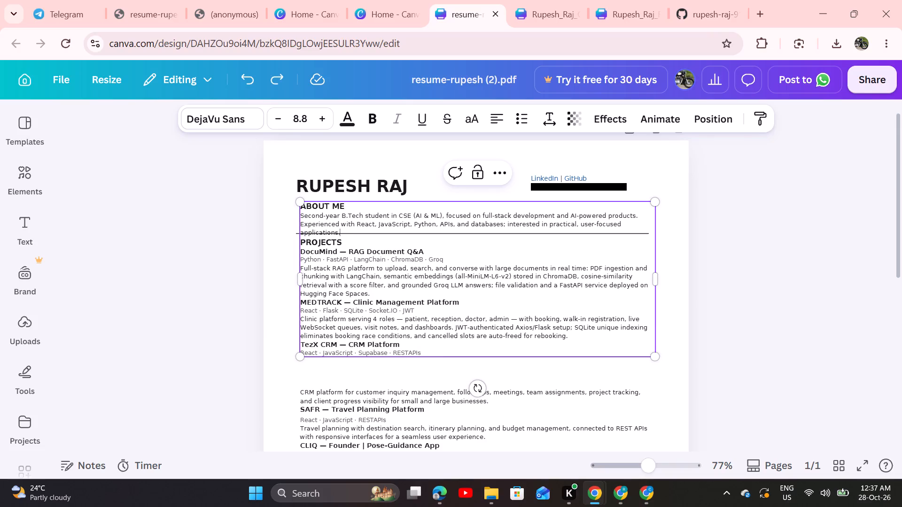
pyautogui.click(355, 233)
pyautogui.hotkey('shift', 'Return')
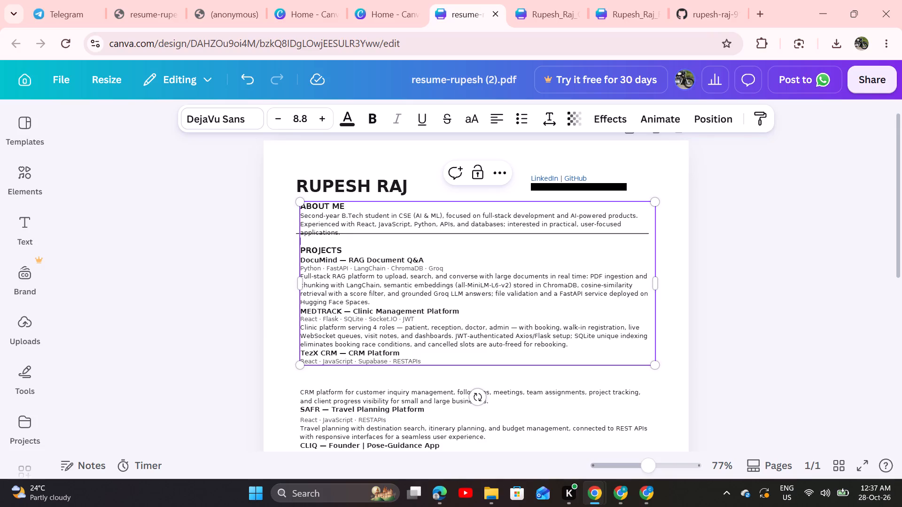
pyautogui.click(367, 253)
pyautogui.hotkey('shift', 'Return')
pyautogui.press('BackSpace')
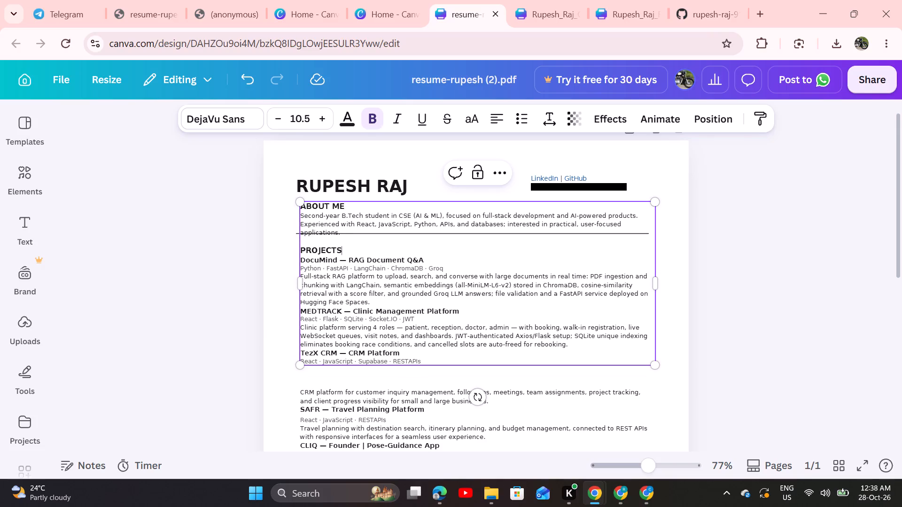
# Insert a blank line above the MEDTRACK project title and another above the TezX CRM project title.
pyautogui.click(391, 304)
pyautogui.hotkey('shift', 'Return')
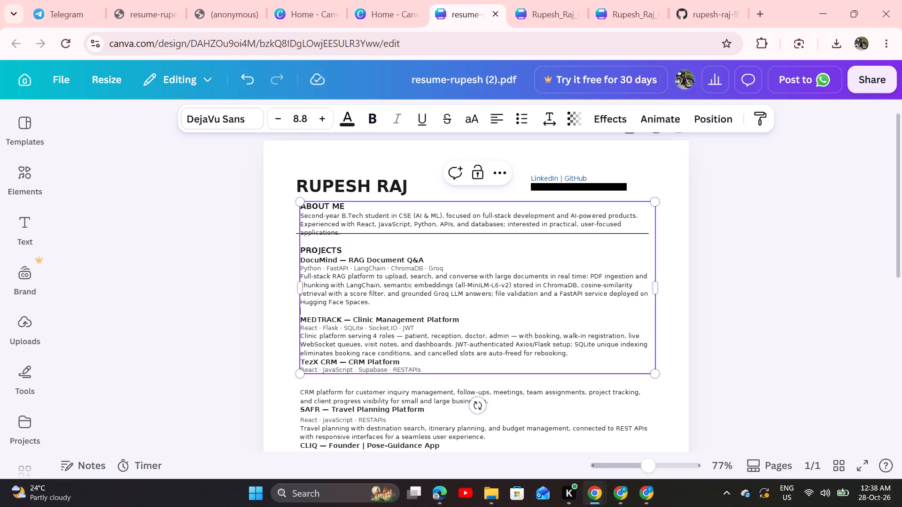
pyautogui.click(575, 357)
pyautogui.hotkey('shift', 'Return')
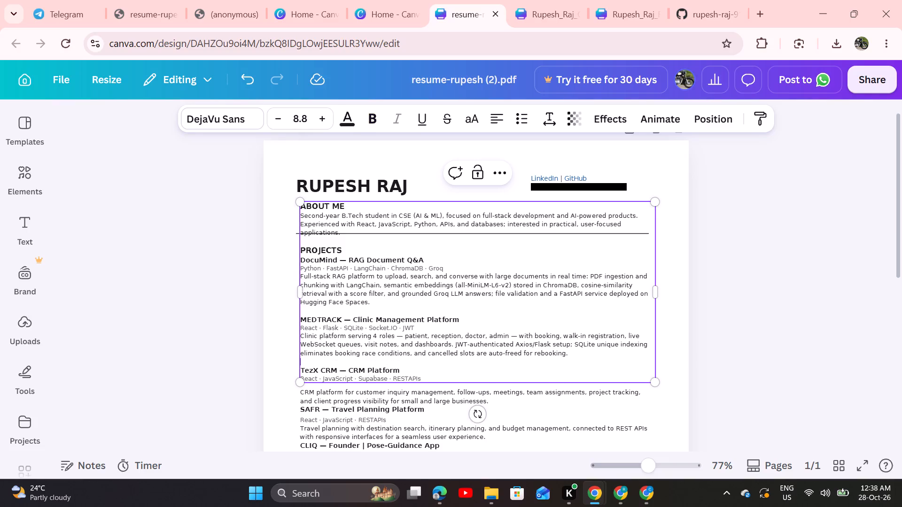
# Find the black divider line among the page's layers and move it up to directly beneath the ABOUT ME heading.
pyautogui.click(500, 177)
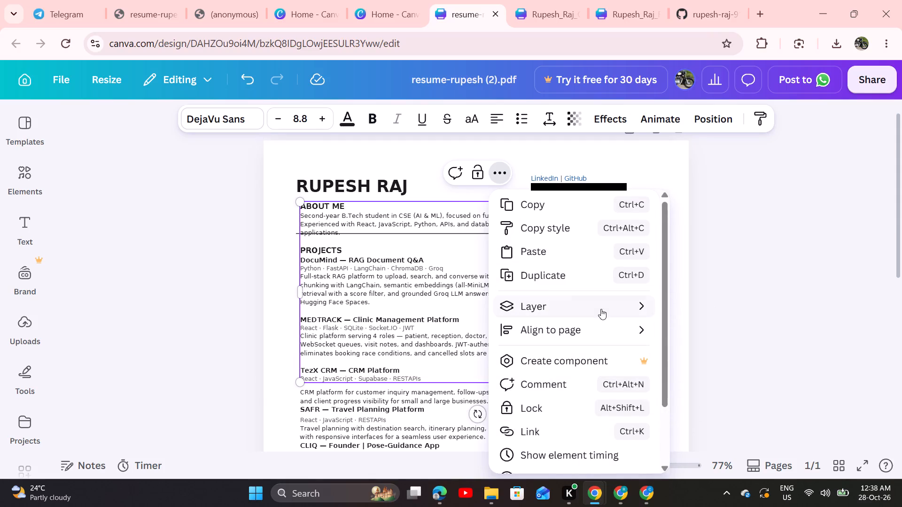
pyautogui.click(731, 408)
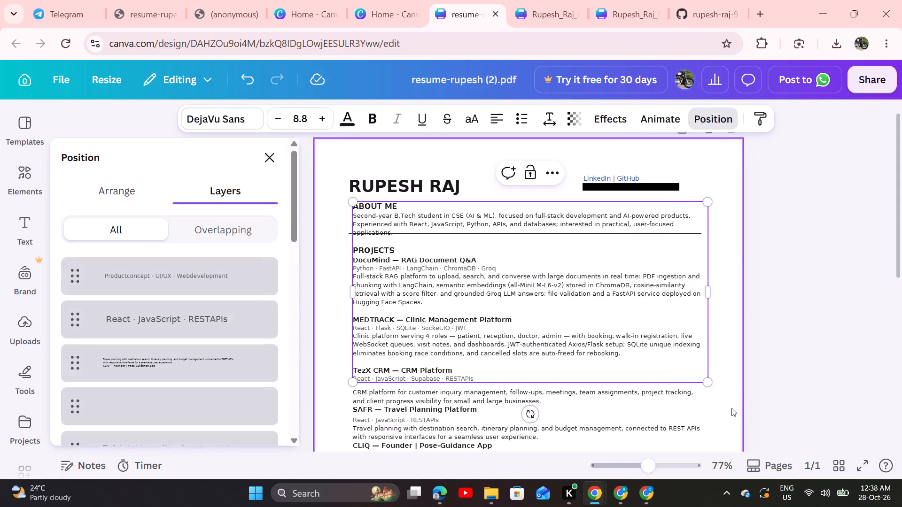
pyautogui.scroll(-2, 194, 344)
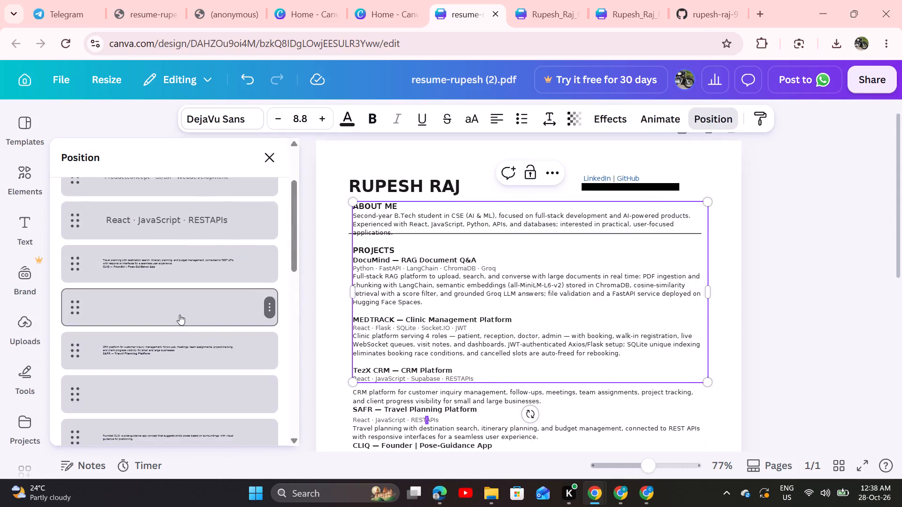
pyautogui.click(179, 315)
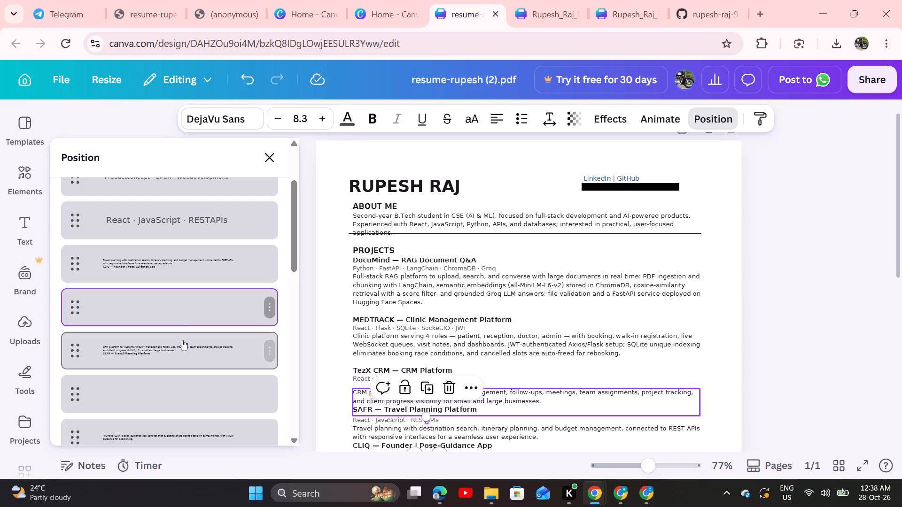
pyautogui.scroll(-5, 182, 340)
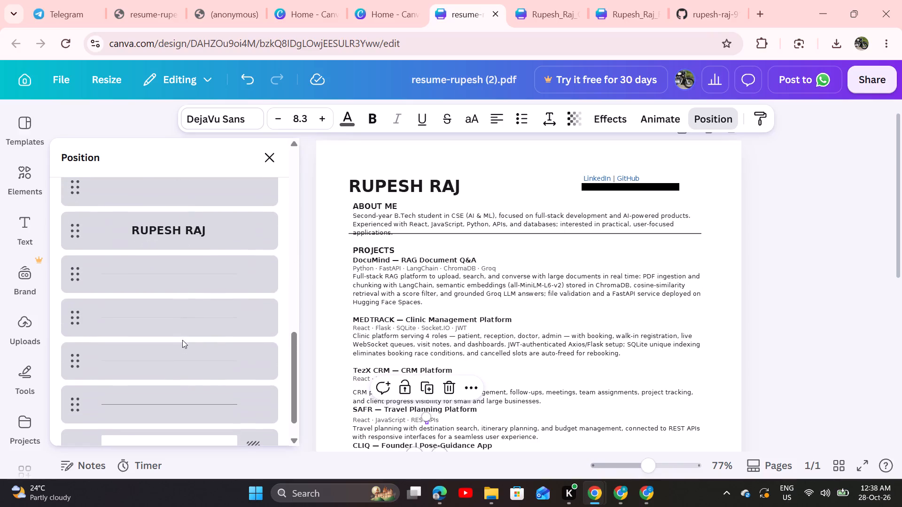
pyautogui.click(168, 277)
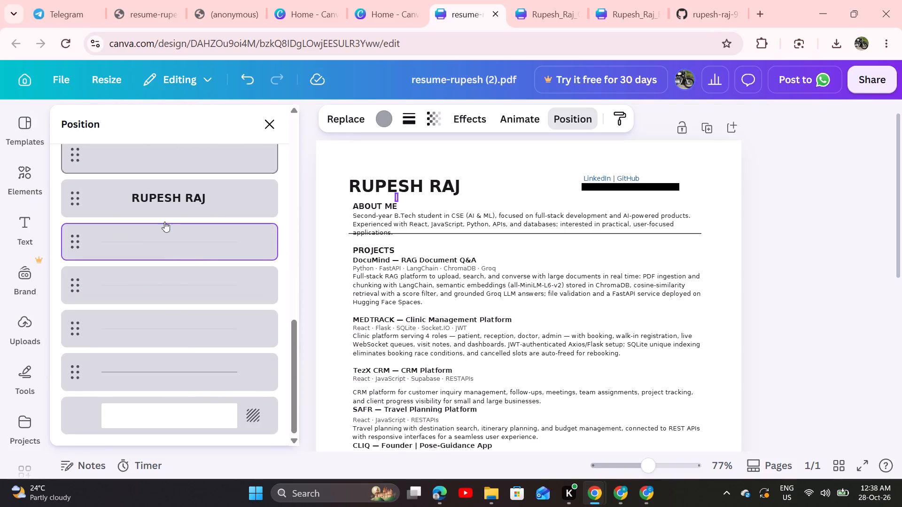
pyautogui.click(213, 282)
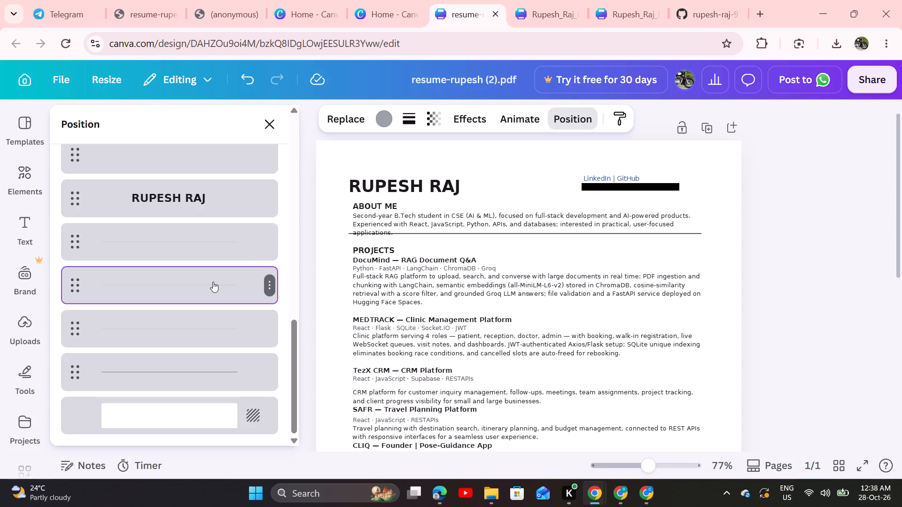
pyautogui.click(197, 329)
pyautogui.click(203, 363)
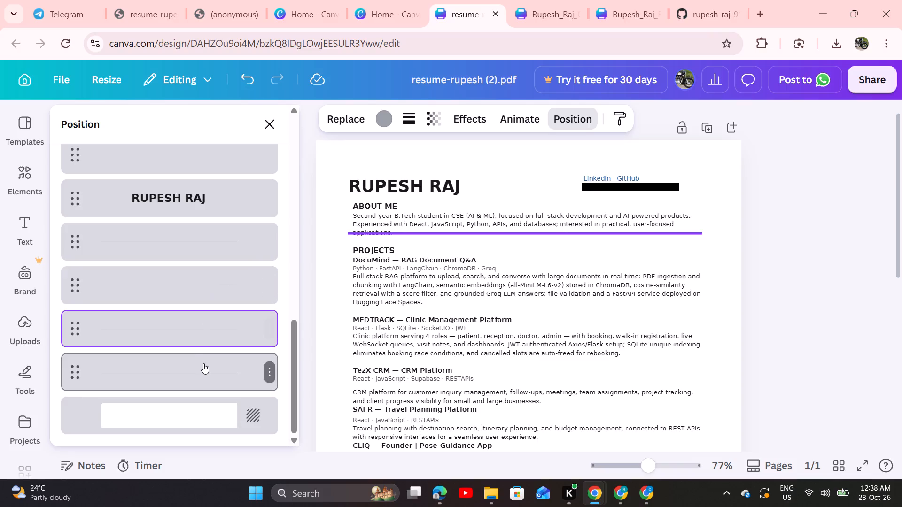
pyautogui.moveTo(535, 267); pyautogui.dragTo(541, 246)
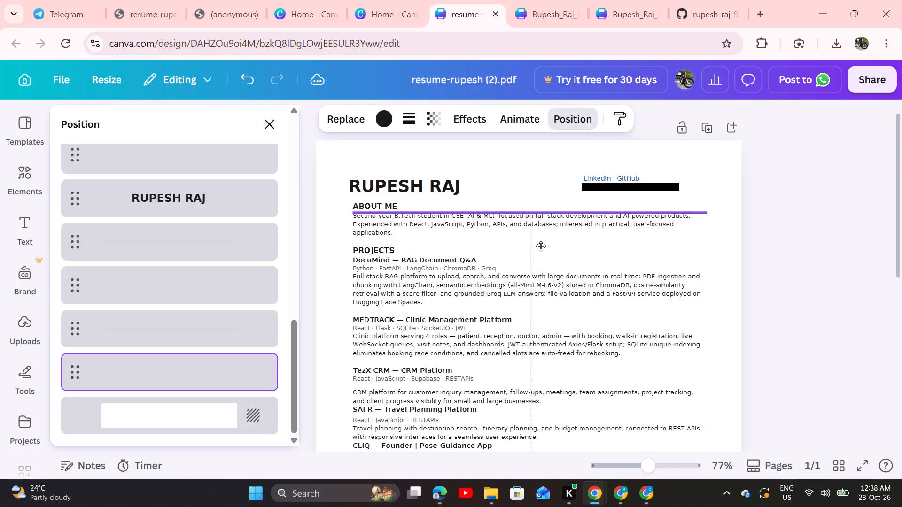
pyautogui.moveTo(541, 246); pyautogui.dragTo(539, 244)
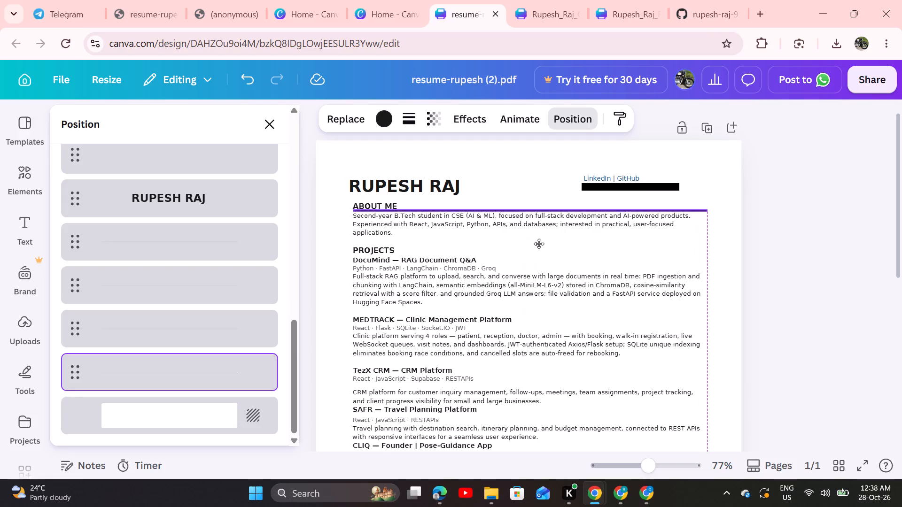
# Fine-tune the black divider line so it sits just below the ABOUT ME heading, aligned with the text block's edge.
pyautogui.moveTo(539, 244); pyautogui.dragTo(540, 246)
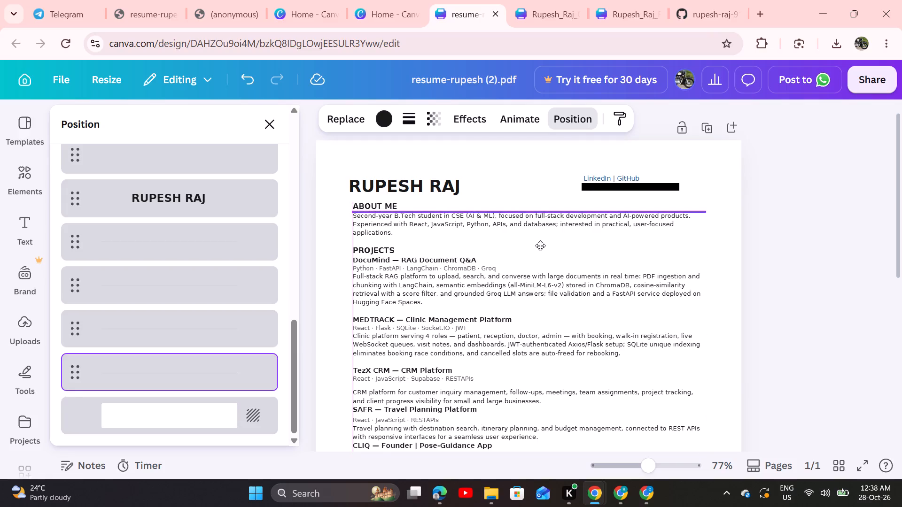
pyautogui.moveTo(540, 246); pyautogui.dragTo(540, 246)
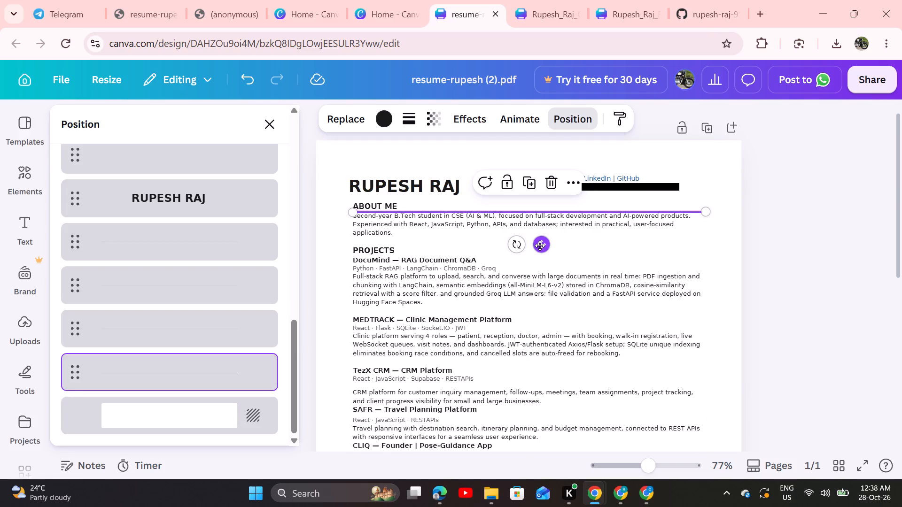
pyautogui.click(775, 269)
pyautogui.click(775, 269)
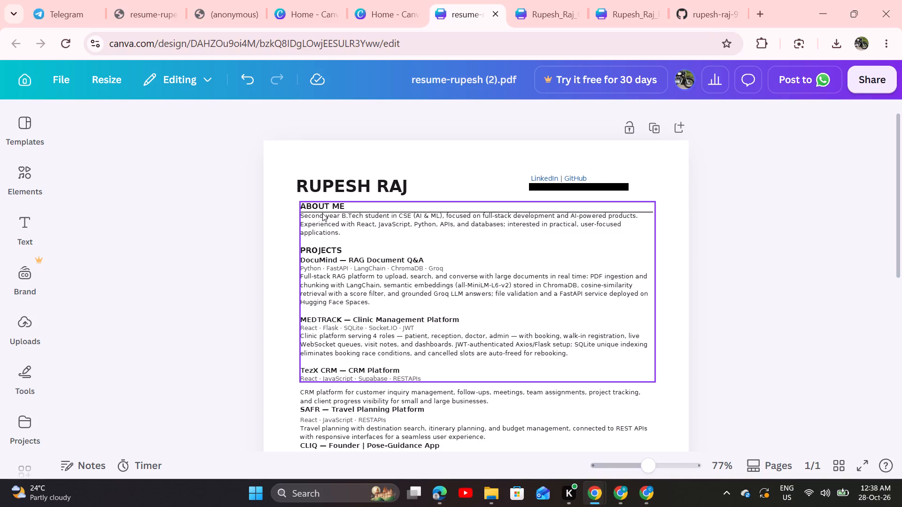
# Insert a blank line between the ABOUT ME heading and its paragraph so the text clears the divider line.
pyautogui.click(303, 215)
pyautogui.click(303, 215)
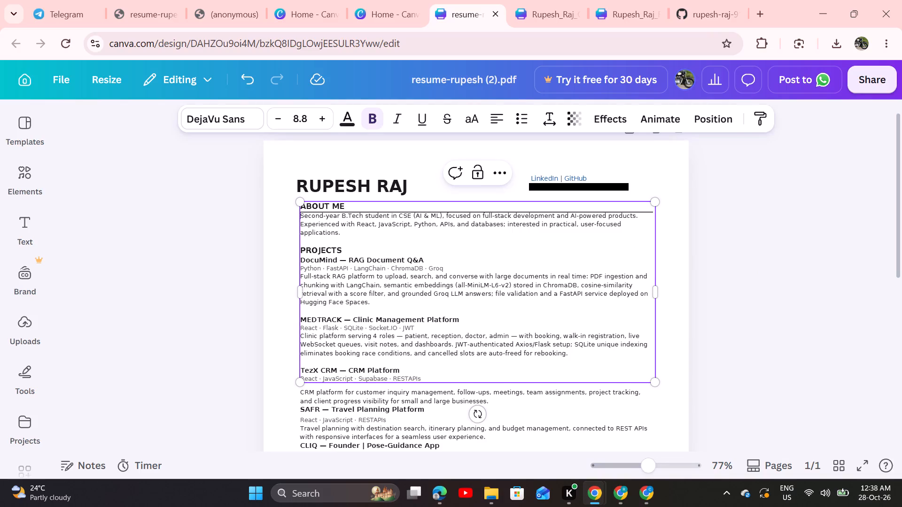
pyautogui.press('Left')
pyautogui.hotkey('shift', 'Return')
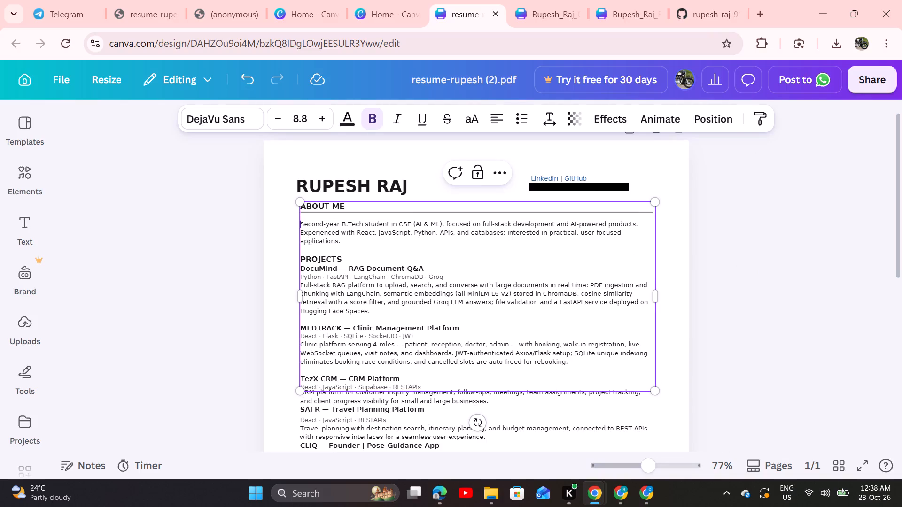
pyautogui.click(784, 330)
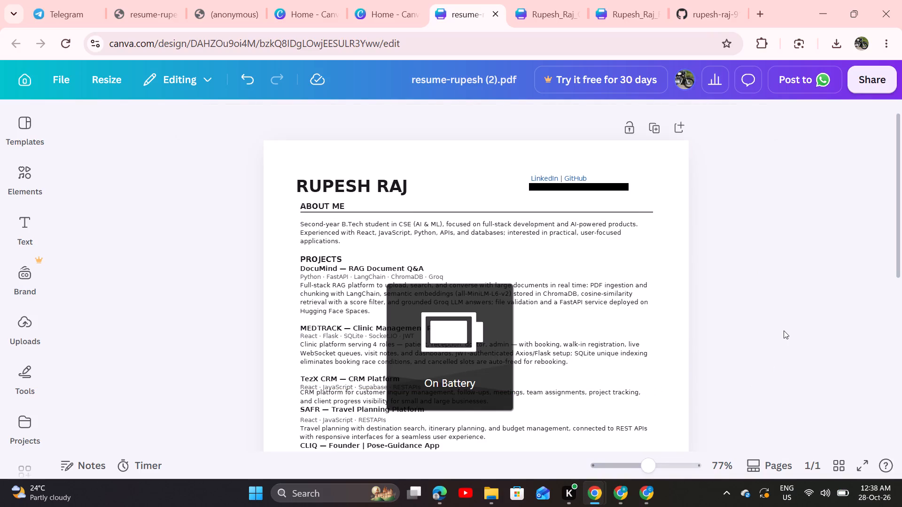
pyautogui.click(756, 281)
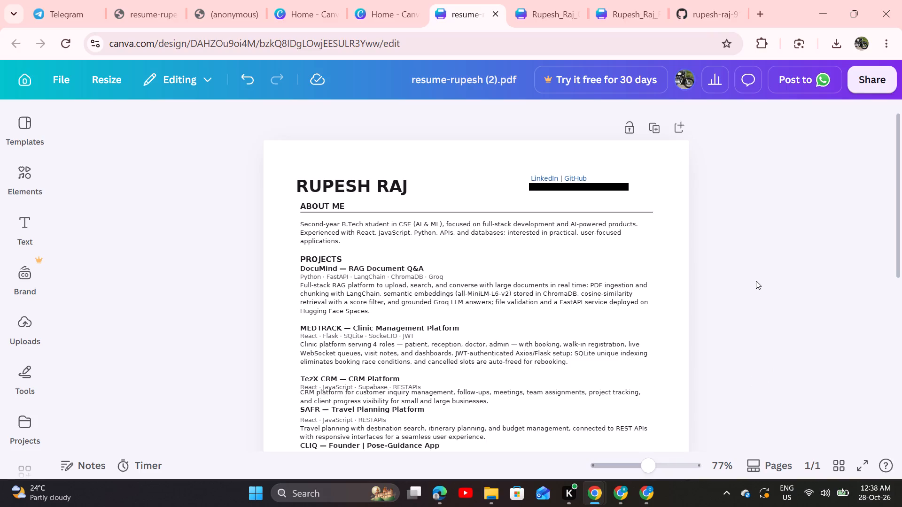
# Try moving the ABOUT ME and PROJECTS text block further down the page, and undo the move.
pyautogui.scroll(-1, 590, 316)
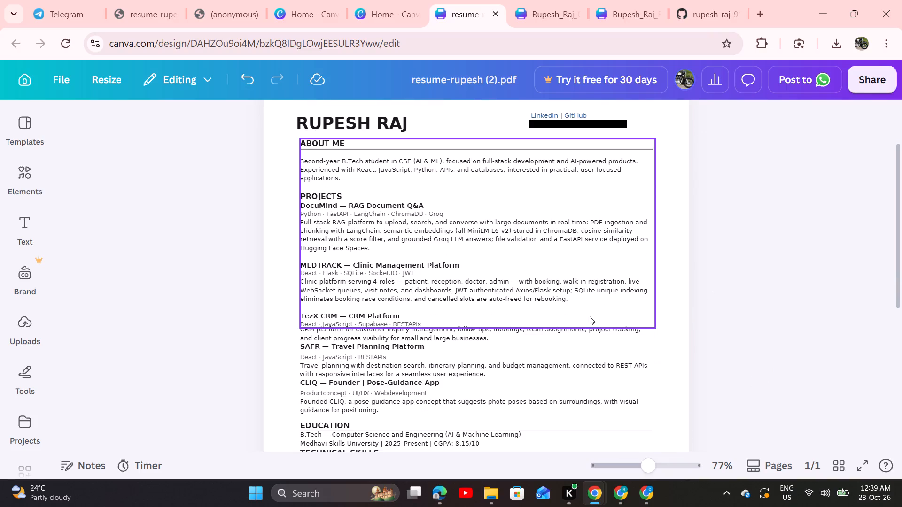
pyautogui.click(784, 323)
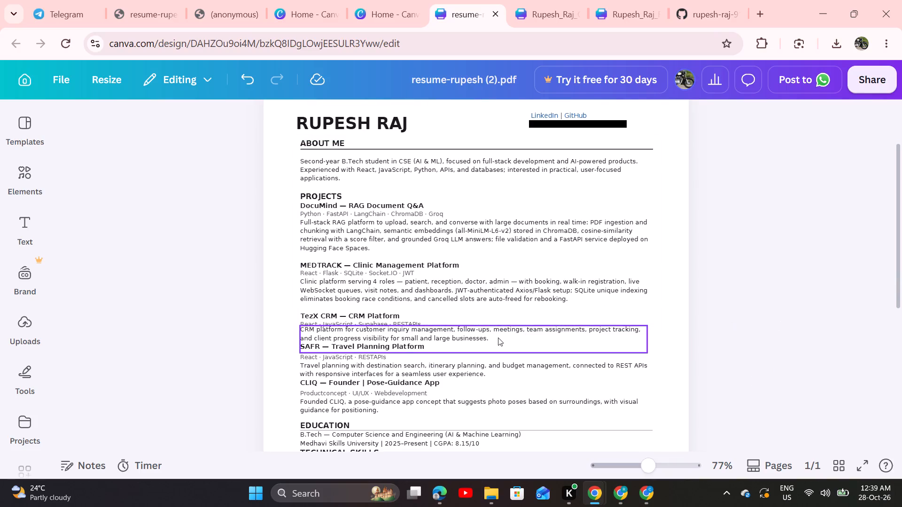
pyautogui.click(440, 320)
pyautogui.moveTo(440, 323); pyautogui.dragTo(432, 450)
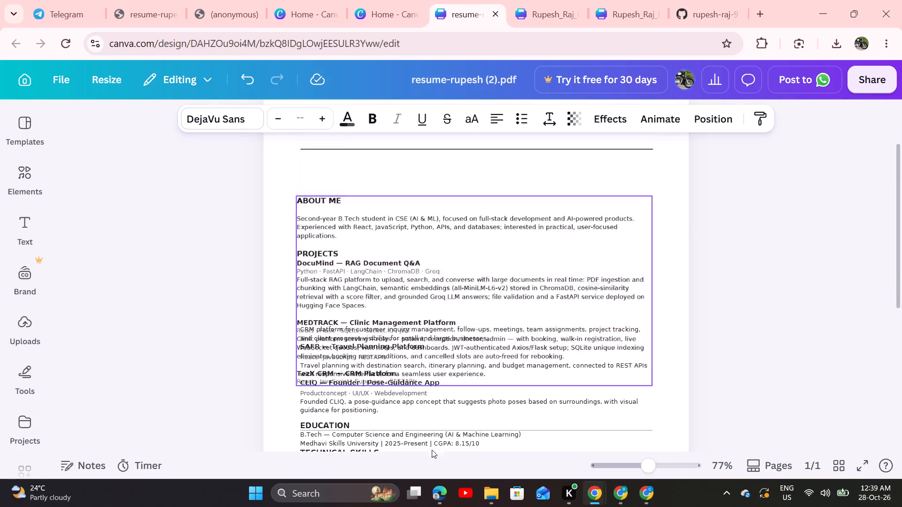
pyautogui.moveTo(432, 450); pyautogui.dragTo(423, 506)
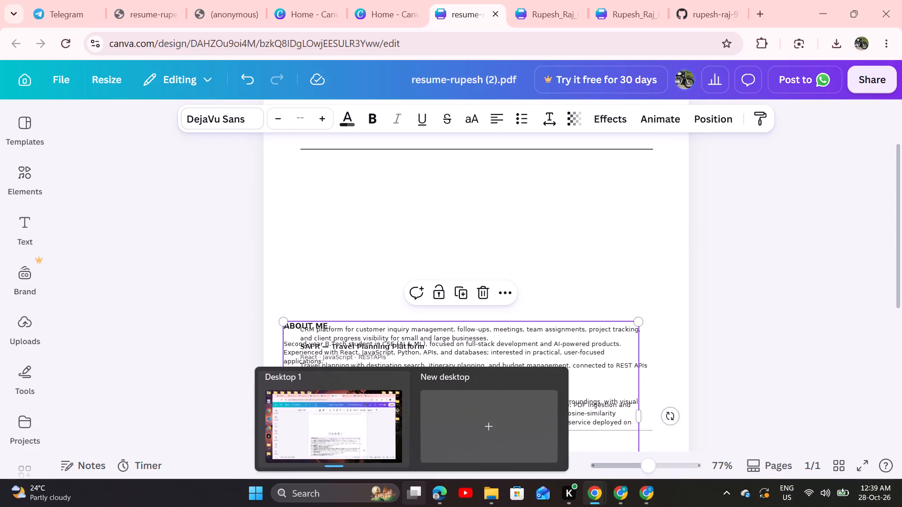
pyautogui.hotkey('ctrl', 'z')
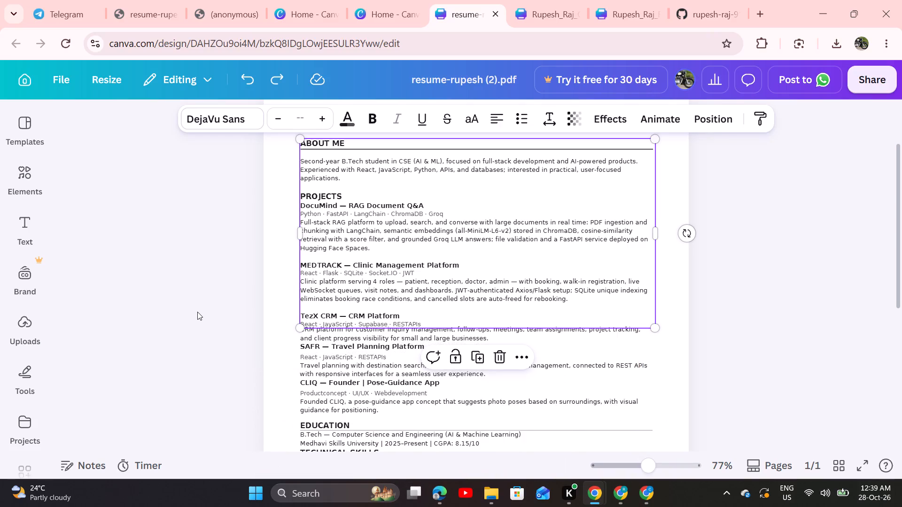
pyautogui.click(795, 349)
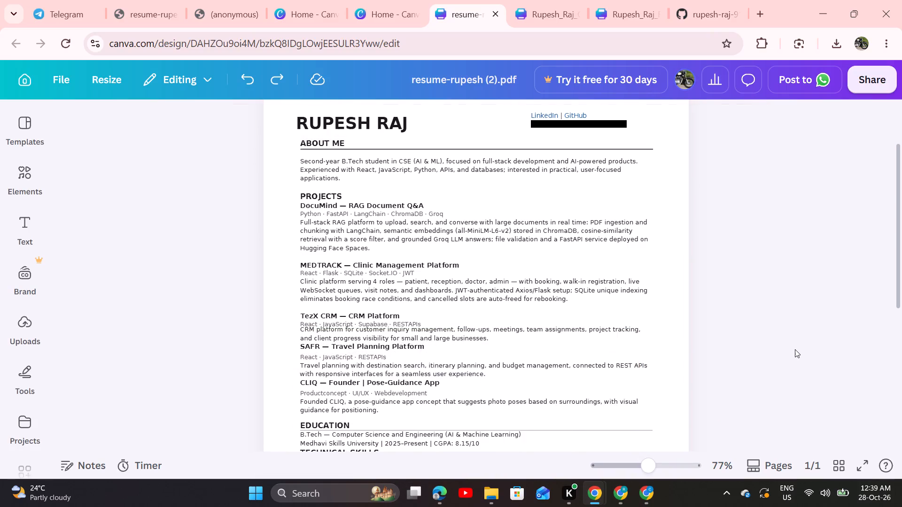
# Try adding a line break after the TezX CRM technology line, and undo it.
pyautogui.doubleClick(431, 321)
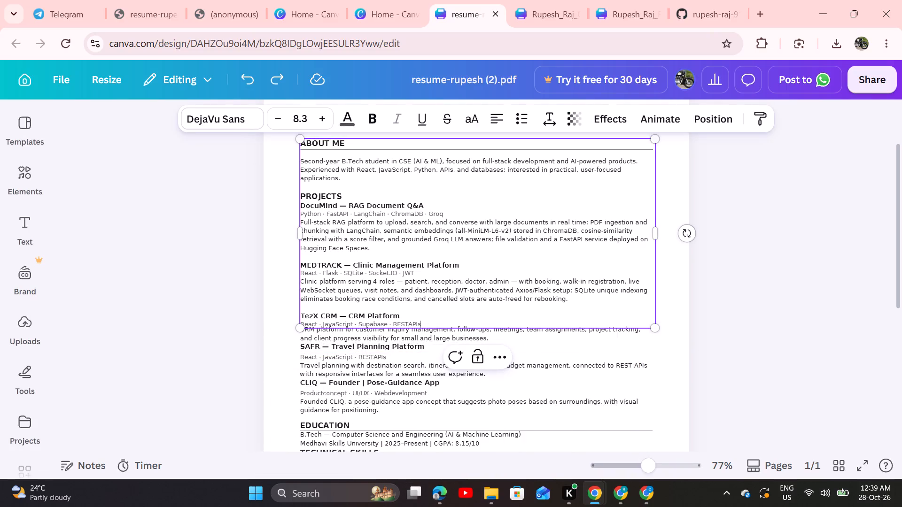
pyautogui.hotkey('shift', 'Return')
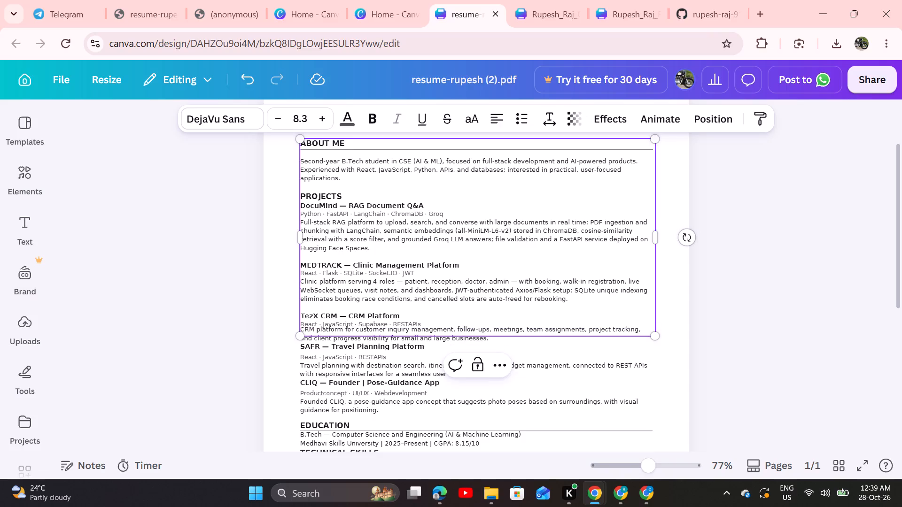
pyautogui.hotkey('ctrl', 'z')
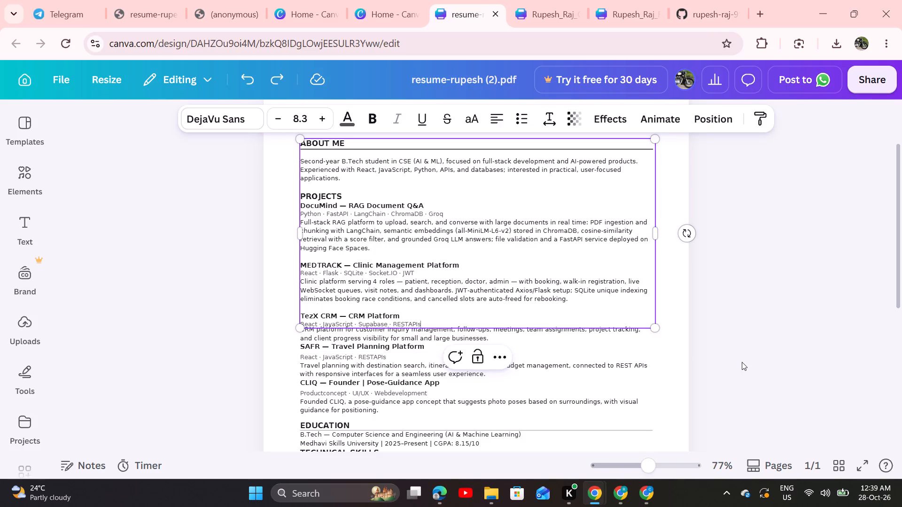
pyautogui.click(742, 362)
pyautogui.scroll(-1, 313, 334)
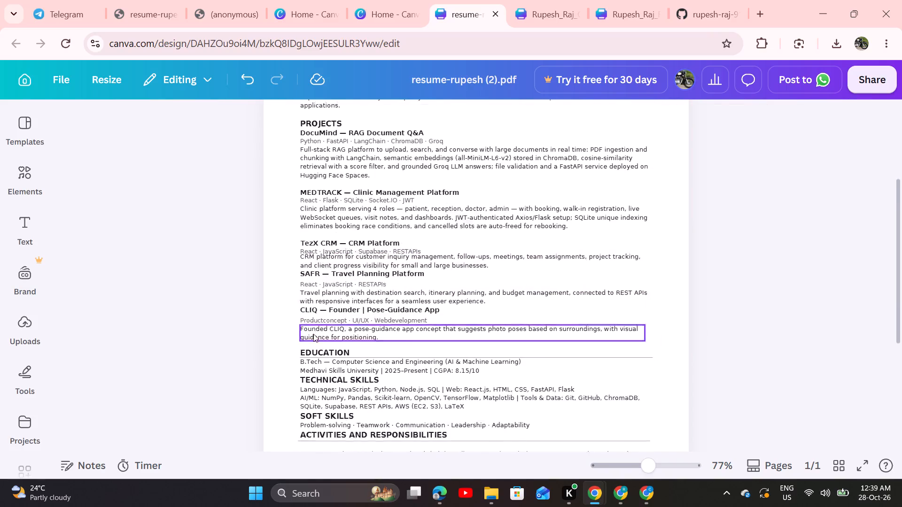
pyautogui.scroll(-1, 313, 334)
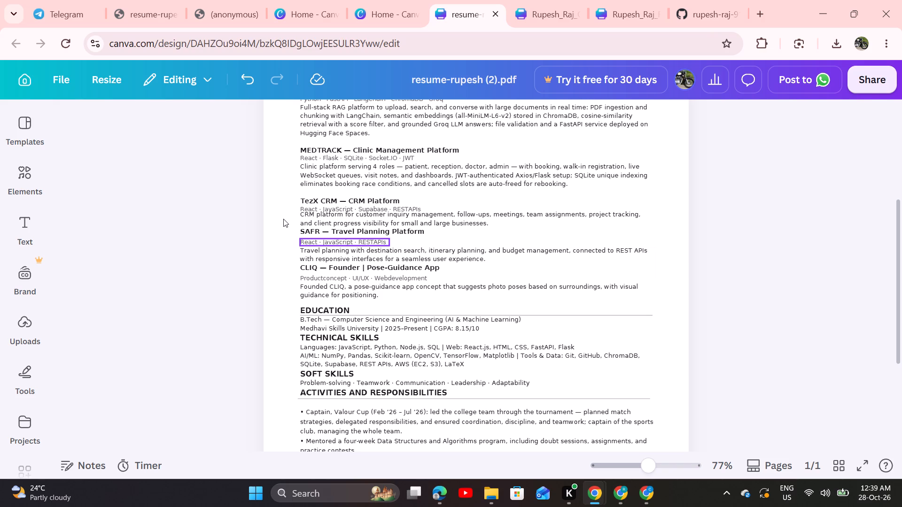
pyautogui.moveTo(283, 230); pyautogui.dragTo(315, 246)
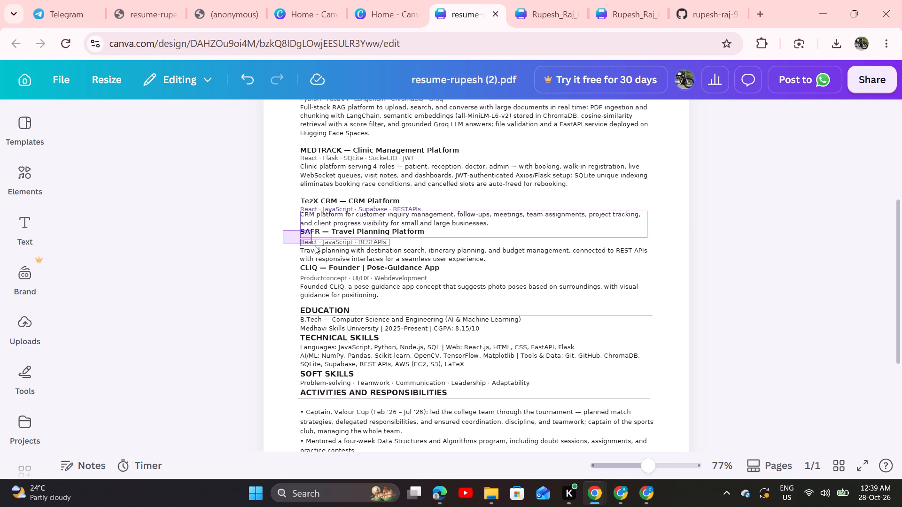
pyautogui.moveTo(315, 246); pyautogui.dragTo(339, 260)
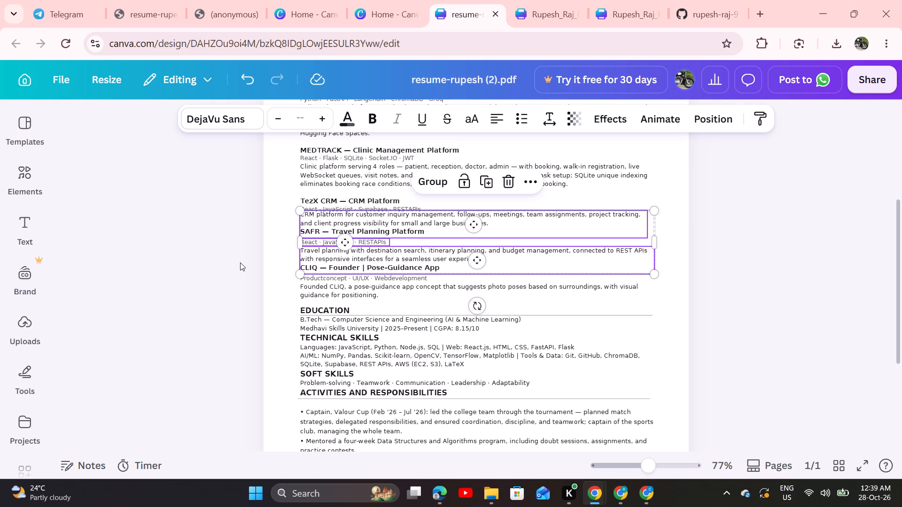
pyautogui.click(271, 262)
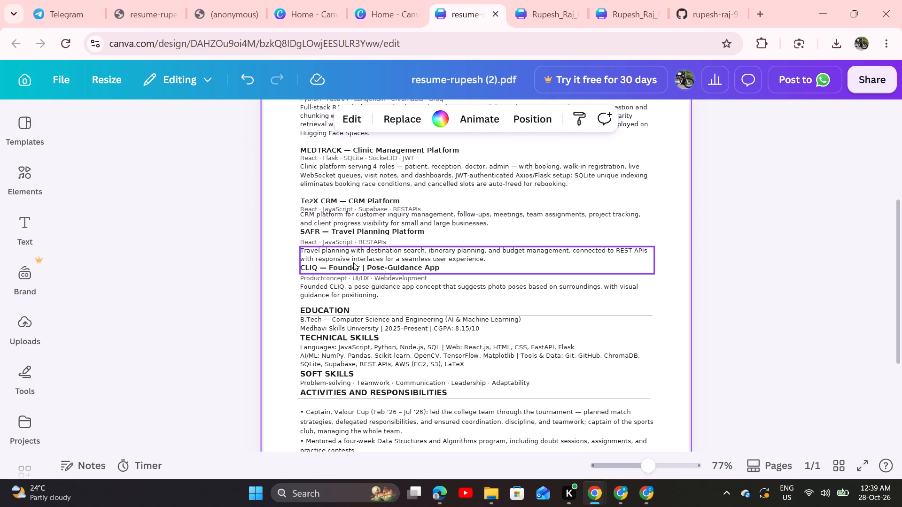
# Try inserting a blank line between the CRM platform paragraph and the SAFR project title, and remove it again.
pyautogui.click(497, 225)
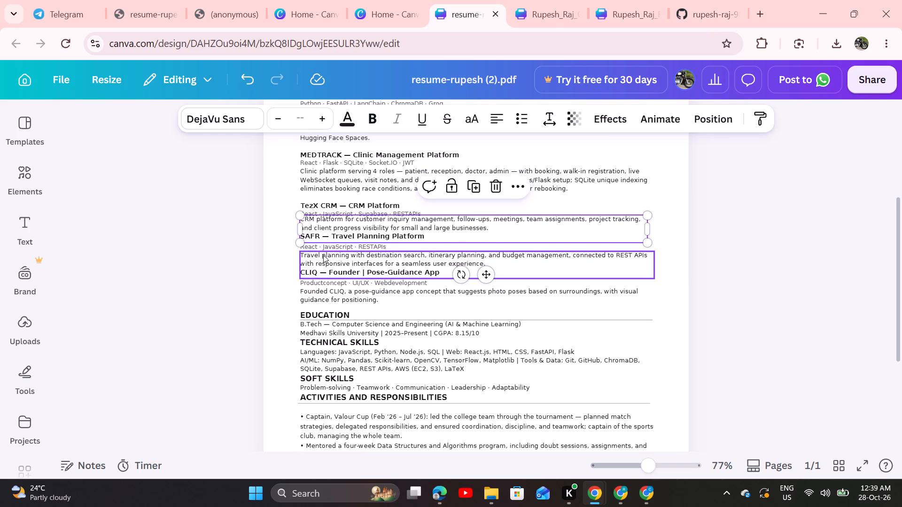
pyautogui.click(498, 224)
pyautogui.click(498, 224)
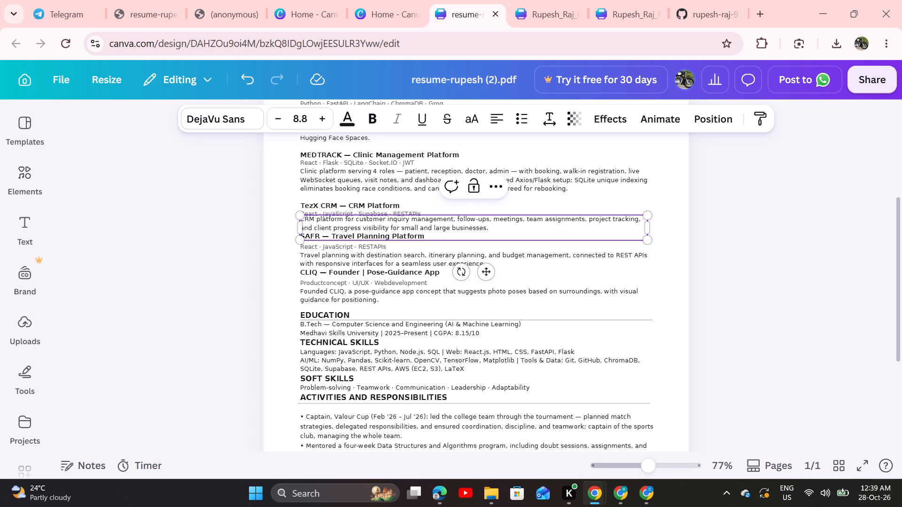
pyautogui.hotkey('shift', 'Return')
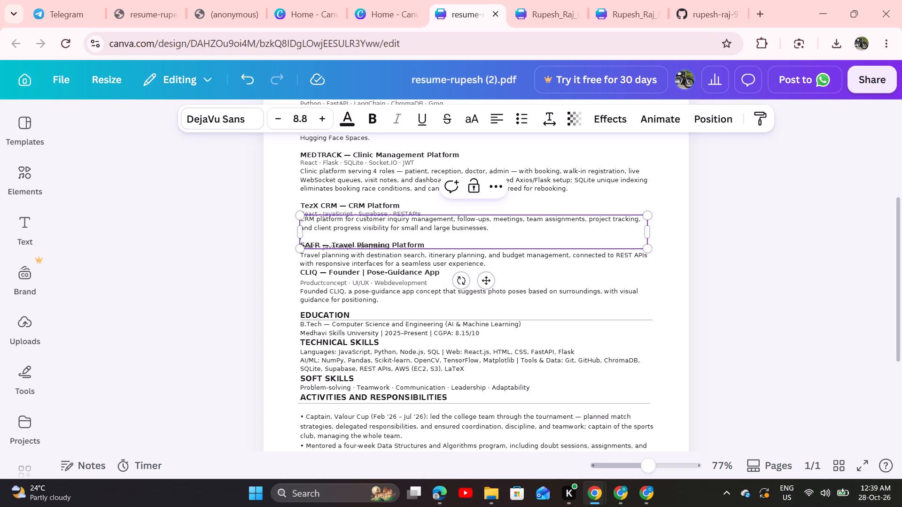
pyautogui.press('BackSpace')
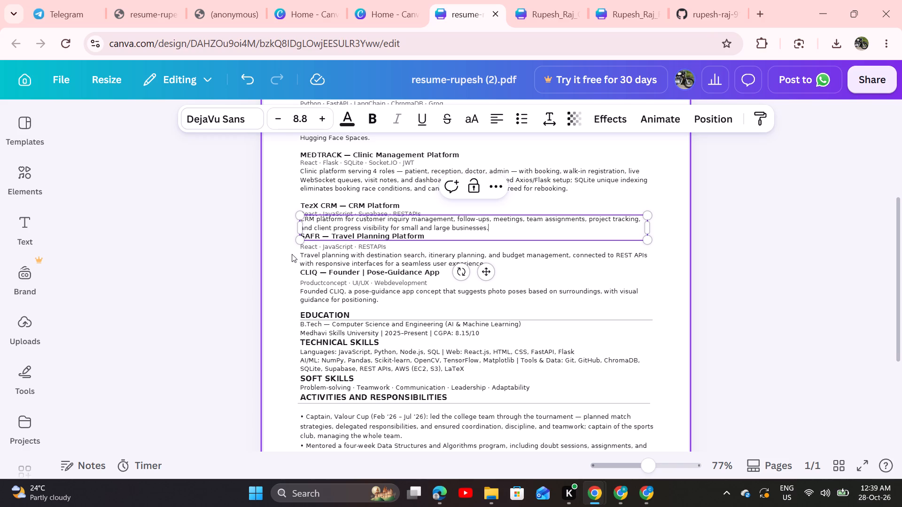
# Select everything from the SAFR technology line through ACHIEVEMENTS AND CERTIFICATIONS and shift it down together to just above the page's last divider line.
pyautogui.moveTo(295, 249); pyautogui.dragTo(334, 277)
pyautogui.click(149, 266)
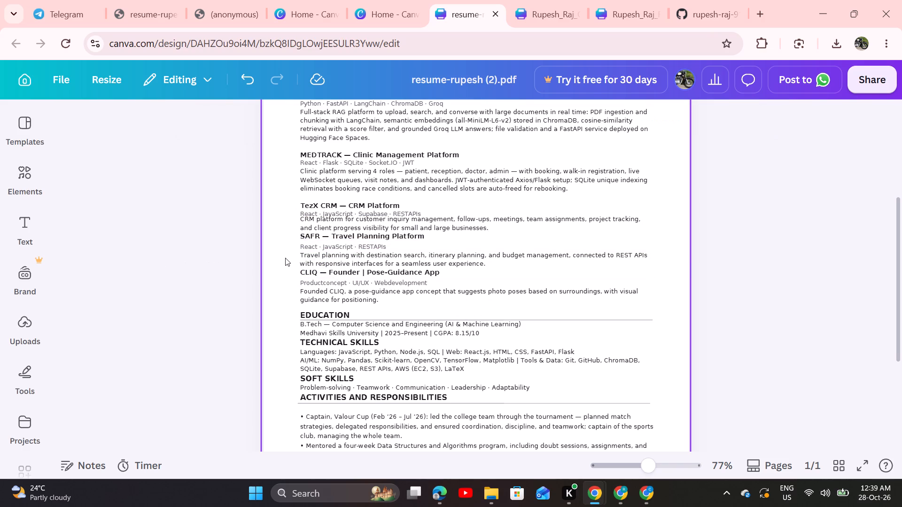
pyautogui.moveTo(292, 248); pyautogui.dragTo(383, 422)
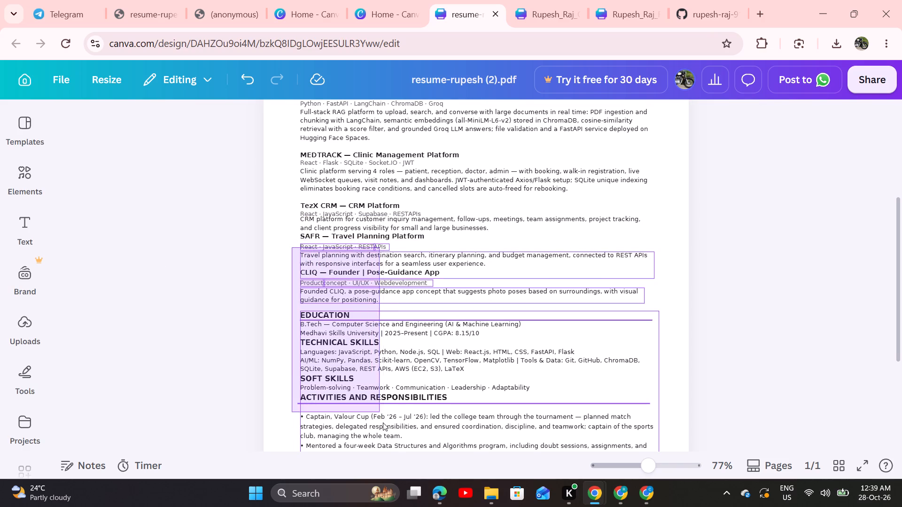
pyautogui.moveTo(383, 422); pyautogui.dragTo(390, 498)
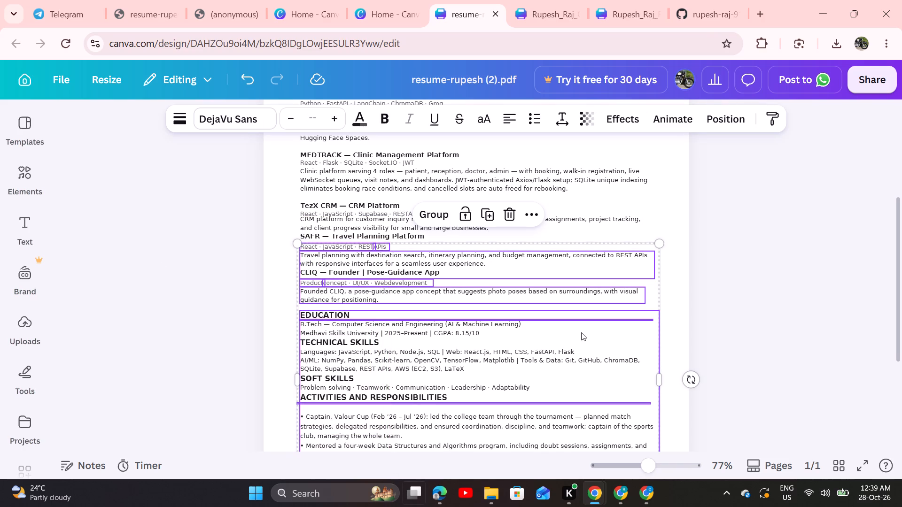
pyautogui.scroll(-2, 581, 332)
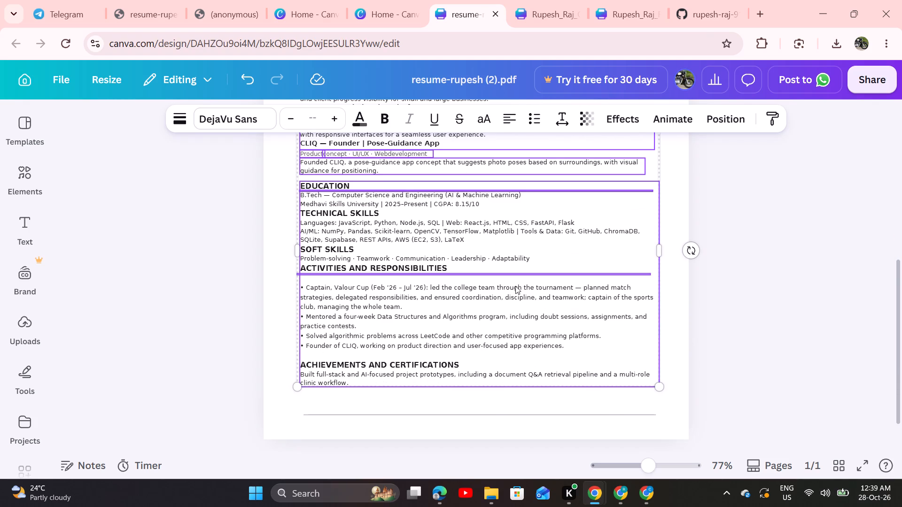
pyautogui.moveTo(515, 286); pyautogui.dragTo(520, 315)
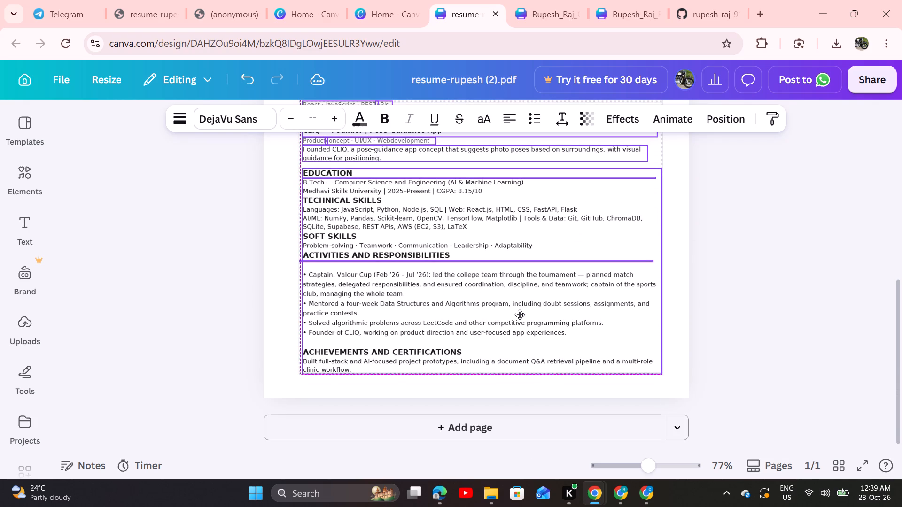
pyautogui.moveTo(520, 315); pyautogui.dragTo(521, 333)
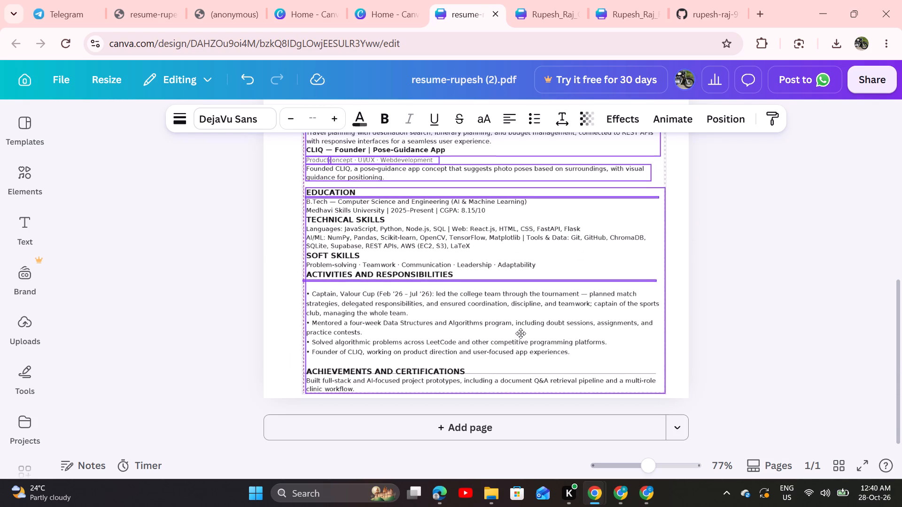
pyautogui.moveTo(521, 333); pyautogui.dragTo(519, 312)
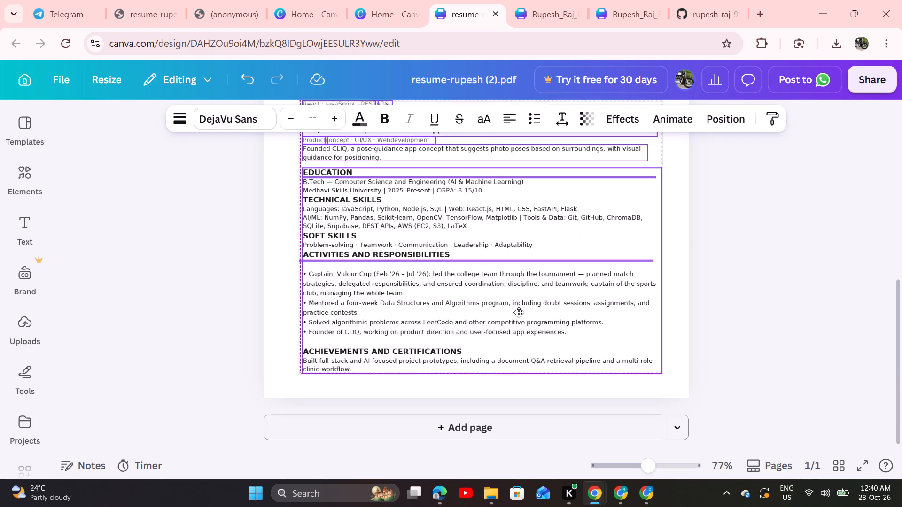
pyautogui.moveTo(519, 312); pyautogui.dragTo(518, 307)
pyautogui.click(747, 375)
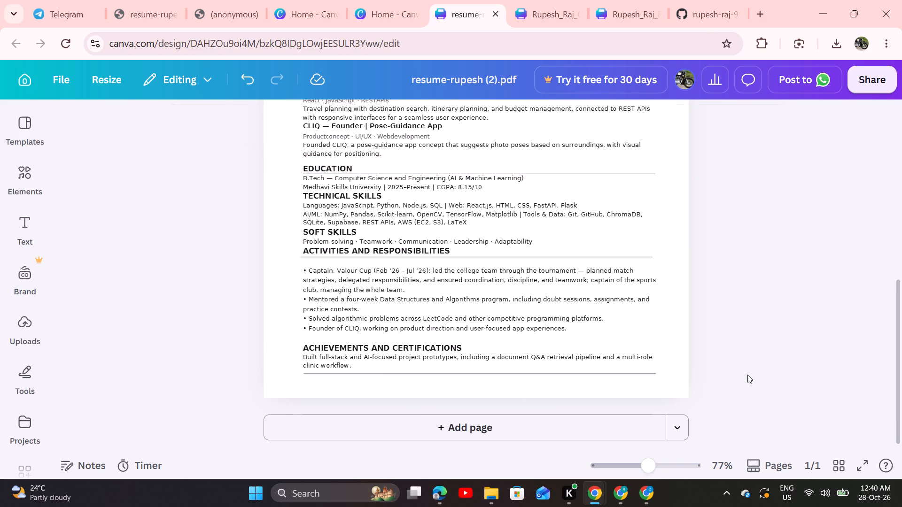
# Delete the divider line below the ACHIEVEMENTS AND CERTIFICATIONS text at the bottom of the page.
pyautogui.click(643, 373)
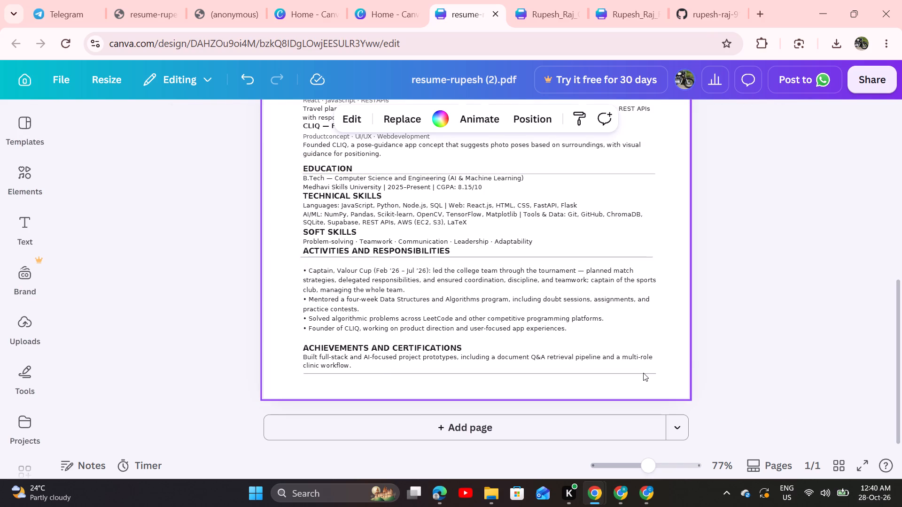
pyautogui.click(644, 374)
pyautogui.moveTo(644, 374); pyautogui.dragTo(644, 383)
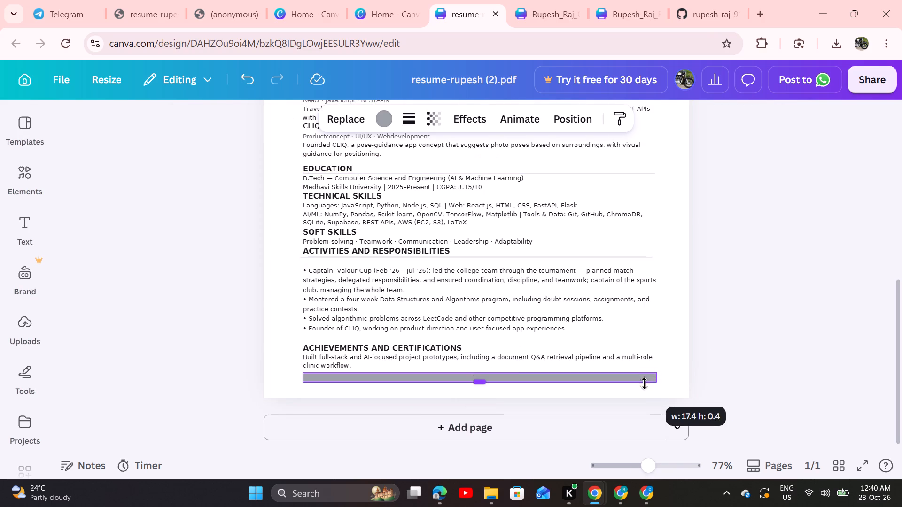
pyautogui.moveTo(644, 383); pyautogui.dragTo(644, 369)
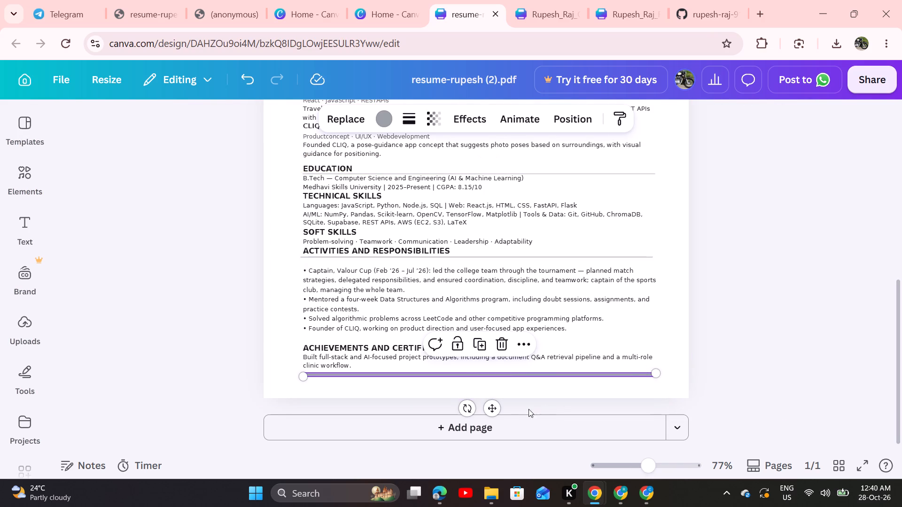
pyautogui.moveTo(498, 408); pyautogui.dragTo(496, 430)
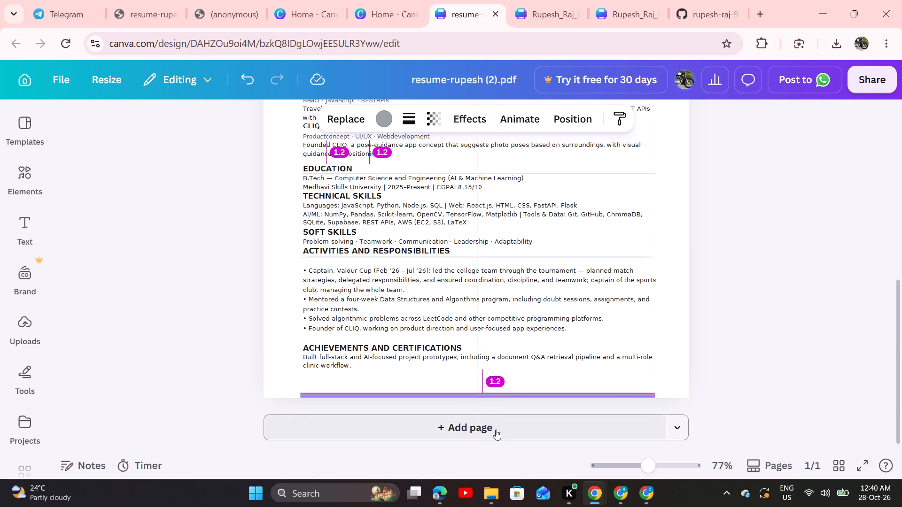
pyautogui.moveTo(496, 430); pyautogui.dragTo(496, 430)
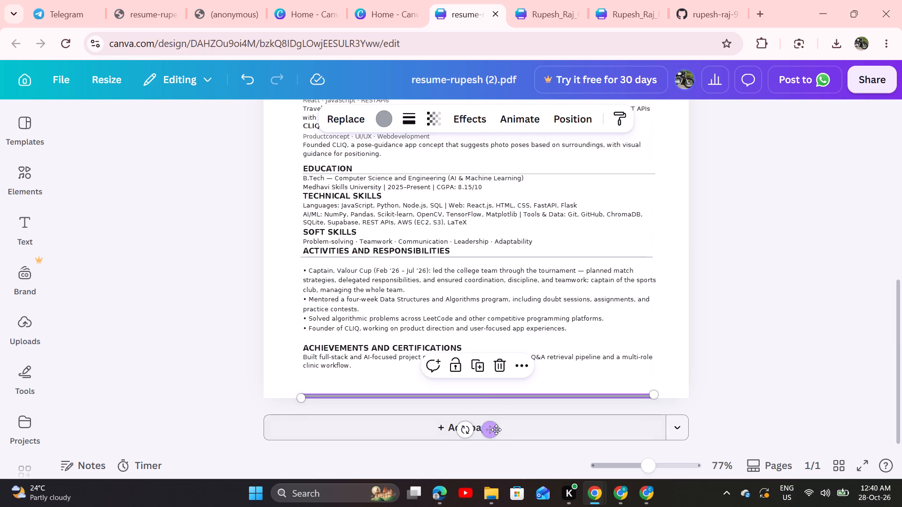
pyautogui.press('BackSpace')
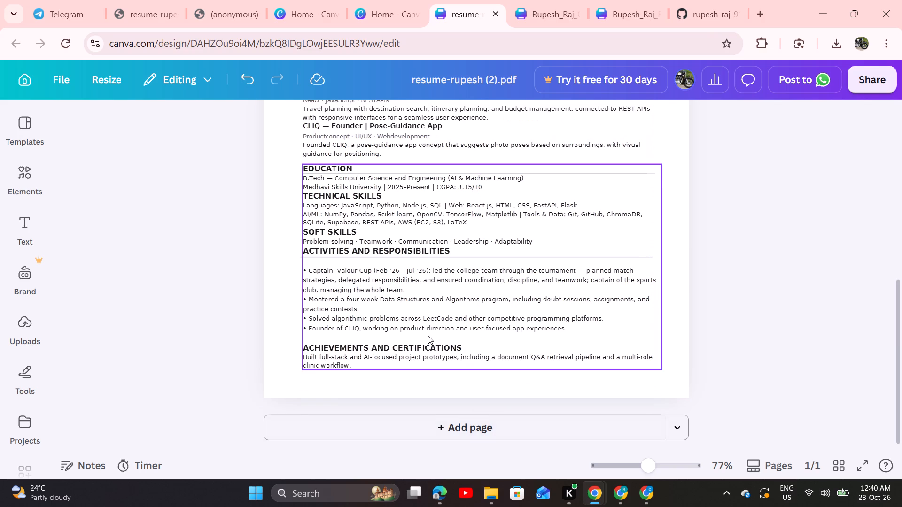
# Select everything from the SAFR technology line through ACHIEVEMENTS AND CERTIFICATIONS and shift it down together to just above the page's bottom edge.
pyautogui.scroll(1, 428, 336)
pyautogui.scroll(1, 350, 259)
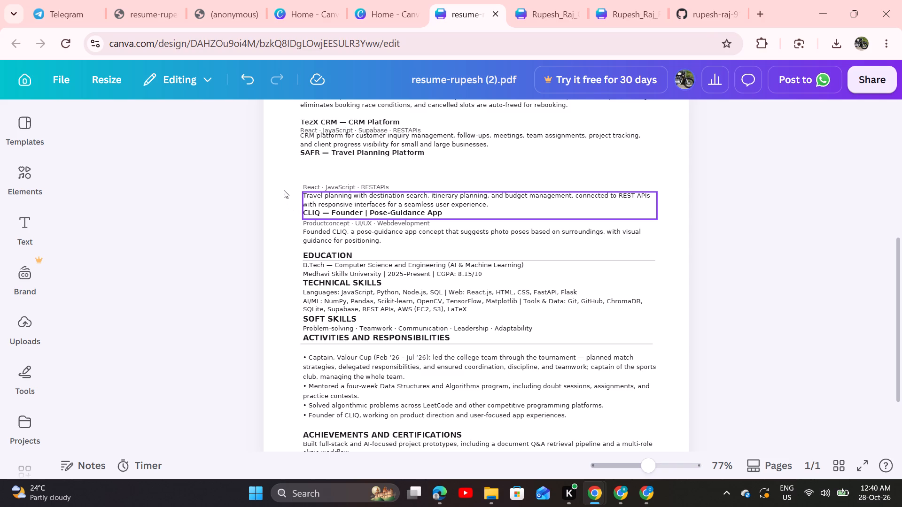
pyautogui.moveTo(284, 183); pyautogui.dragTo(495, 472)
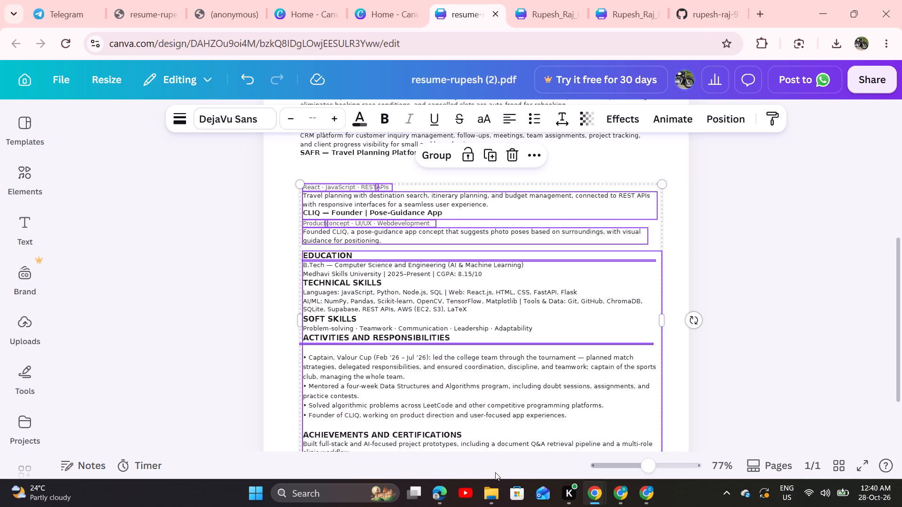
pyautogui.scroll(-1, 484, 377)
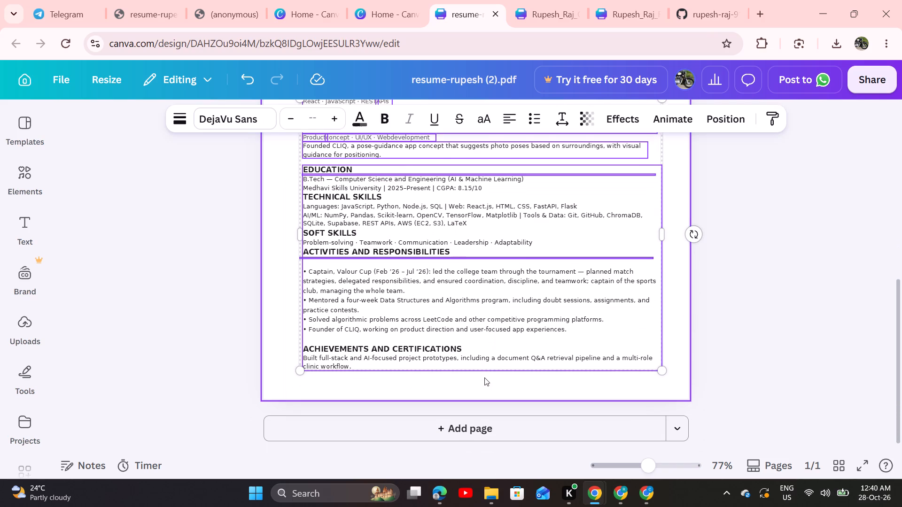
pyautogui.moveTo(454, 322); pyautogui.dragTo(454, 342)
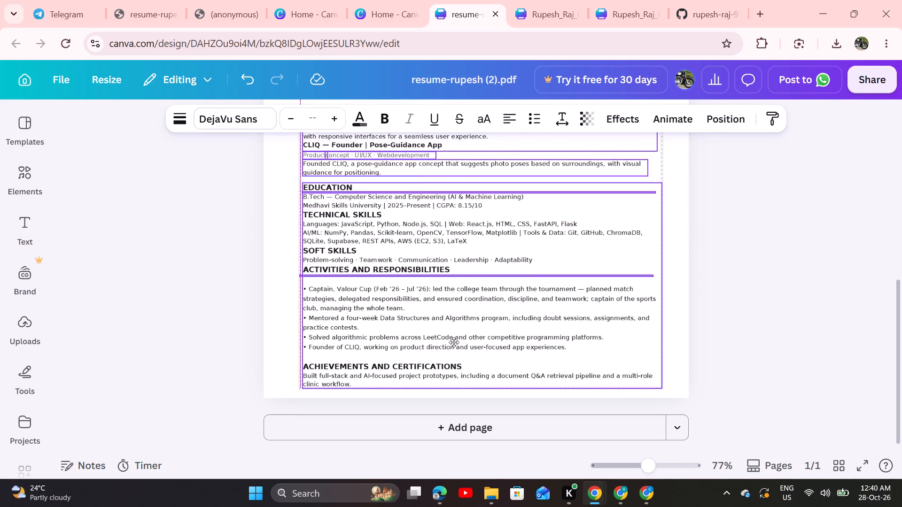
pyautogui.moveTo(454, 342); pyautogui.dragTo(450, 344)
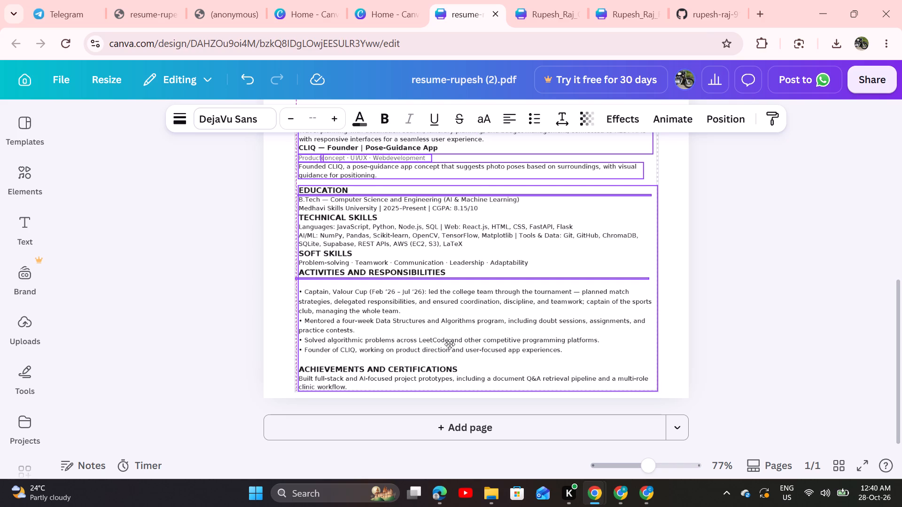
pyautogui.moveTo(450, 344); pyautogui.dragTo(451, 343)
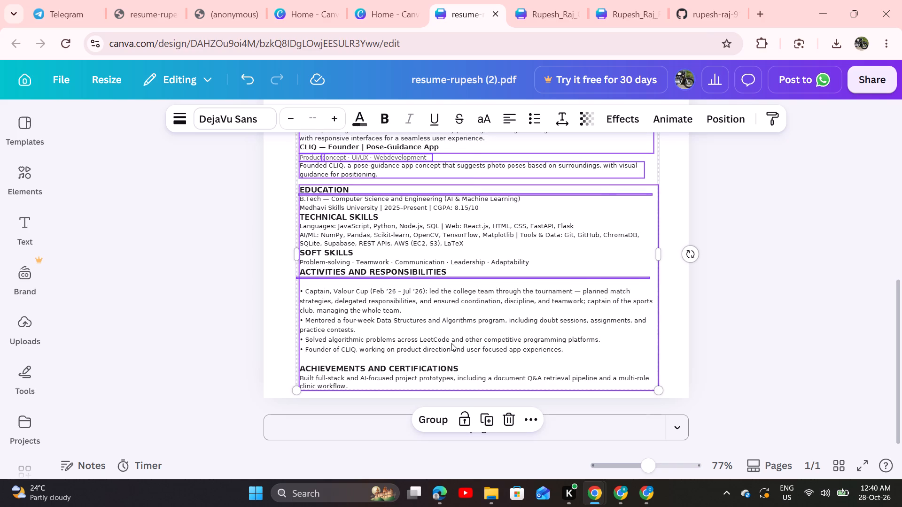
pyautogui.click(721, 314)
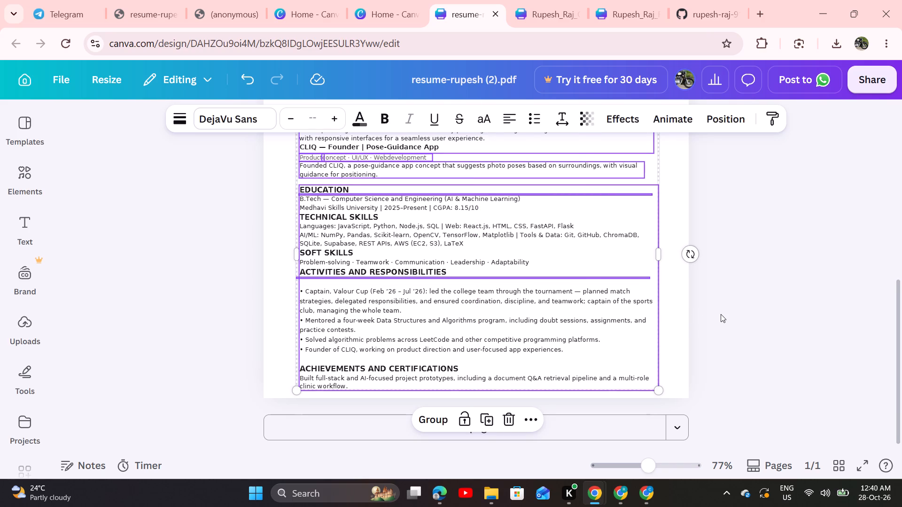
# Add a line break after the TezX CRM technology line at the end of the ABOUT ME and PROJECTS text block.
pyautogui.scroll(6, 721, 314)
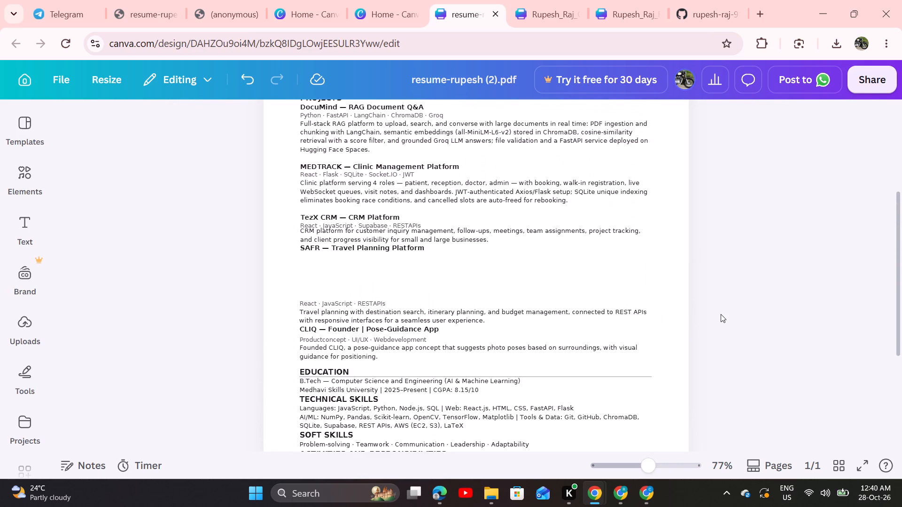
pyautogui.scroll(1, 721, 314)
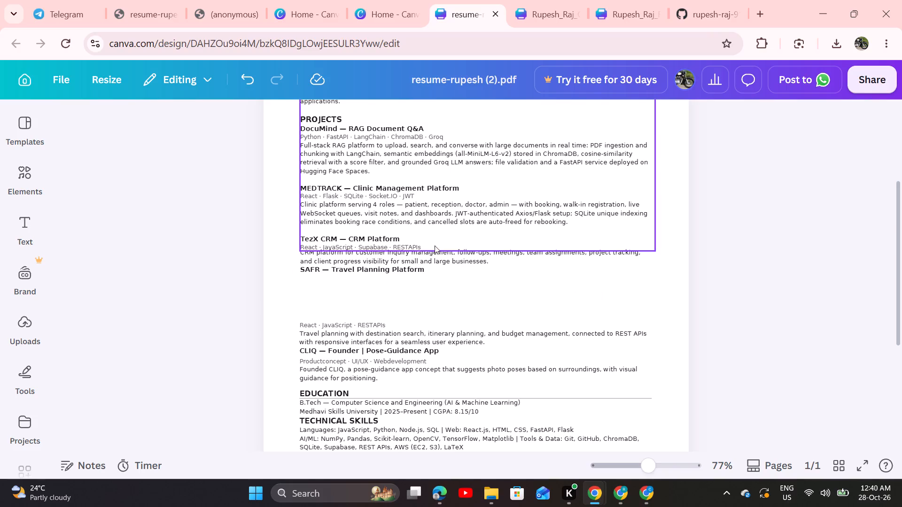
pyautogui.click(424, 244)
pyautogui.click(424, 244)
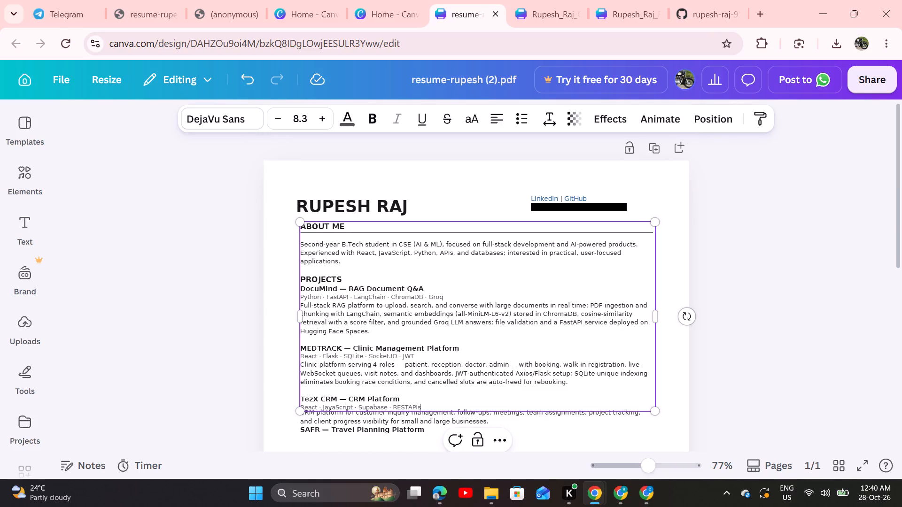
pyautogui.hotkey('shift', 'Return')
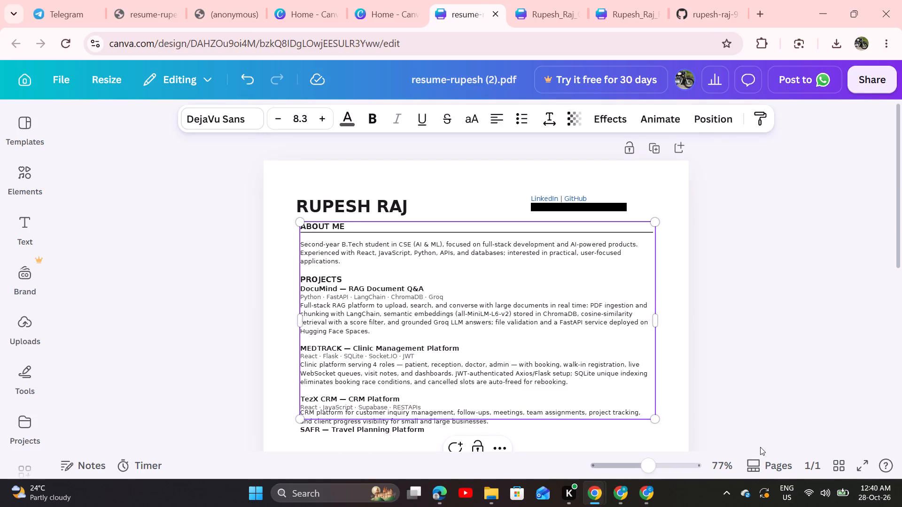
pyautogui.click(787, 444)
# Move the CRM platform paragraph with the SAFR title slightly down so it clears the TezX CRM technology line.
pyautogui.scroll(-2, 787, 444)
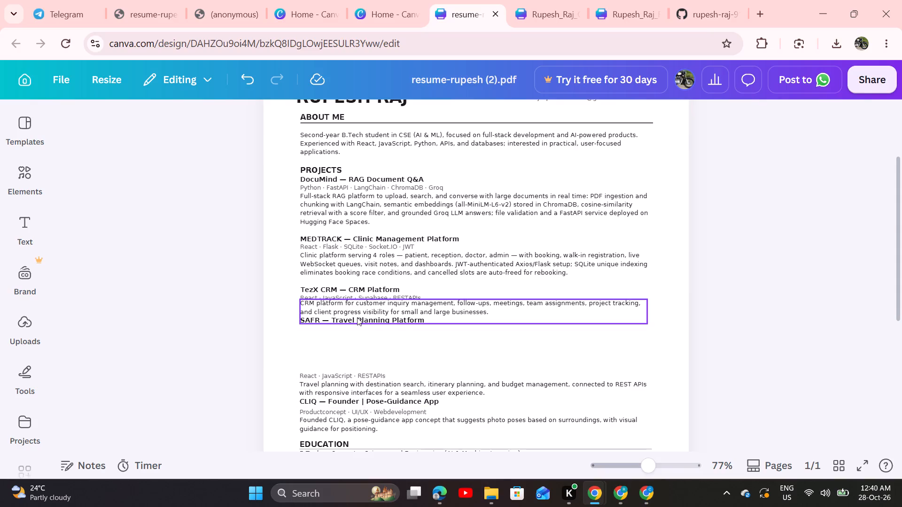
pyautogui.moveTo(358, 321); pyautogui.dragTo(359, 327)
pyautogui.click(756, 376)
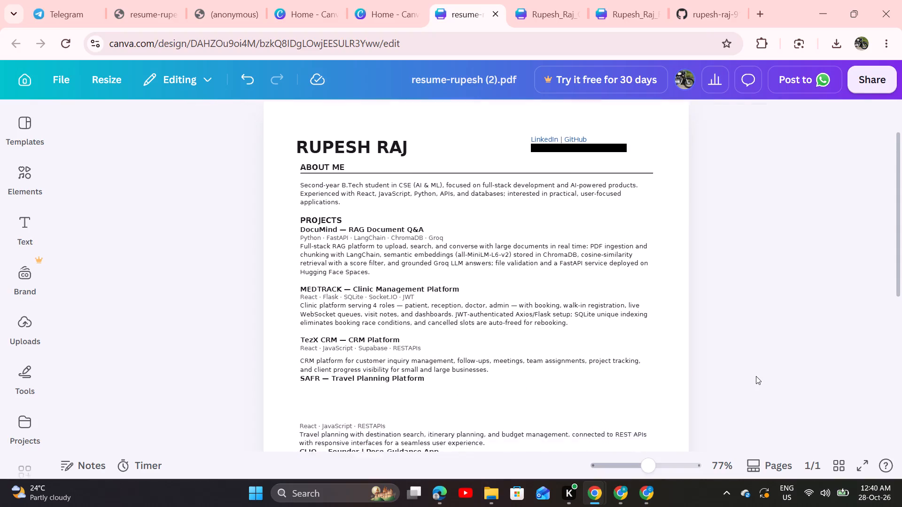
pyautogui.scroll(-2, 756, 376)
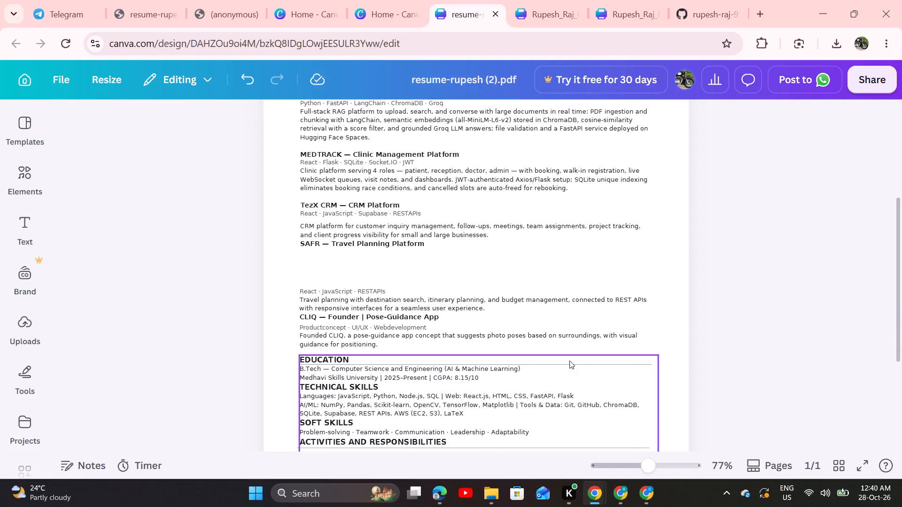
pyautogui.scroll(3, 422, 301)
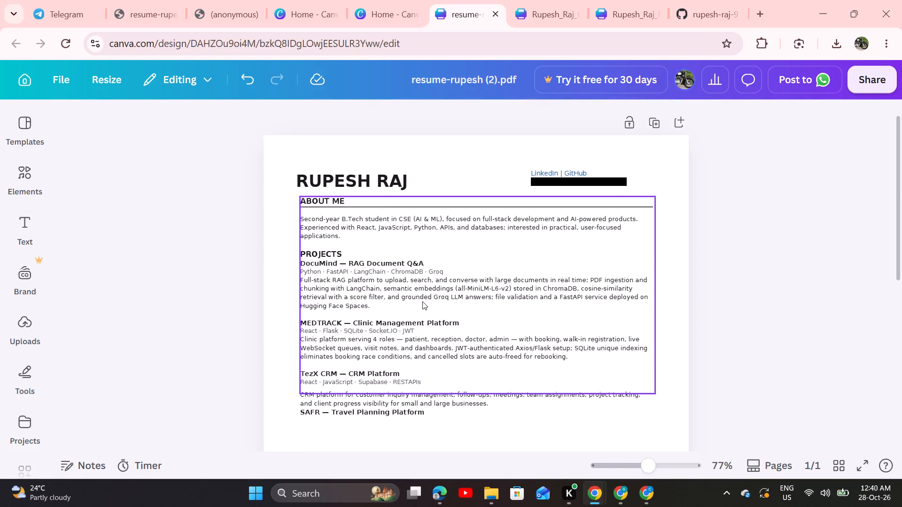
pyautogui.scroll(1, 422, 301)
pyautogui.click(546, 196)
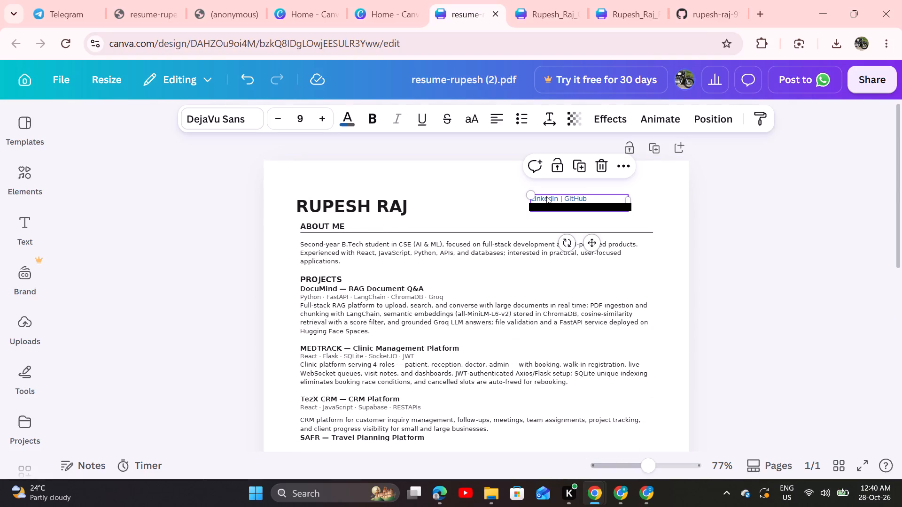
pyautogui.doubleClick(546, 196)
pyautogui.click(558, 196)
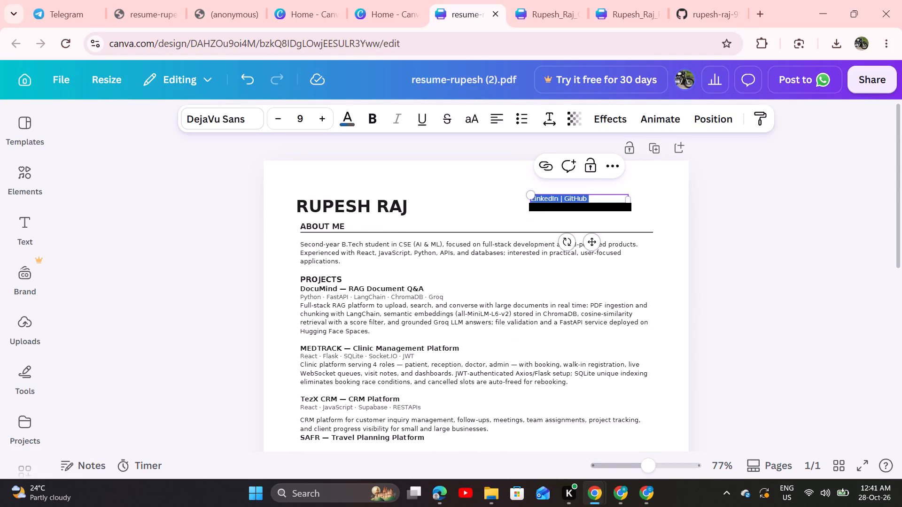
pyautogui.moveTo(558, 196); pyautogui.dragTo(528, 198)
pyautogui.click(548, 168)
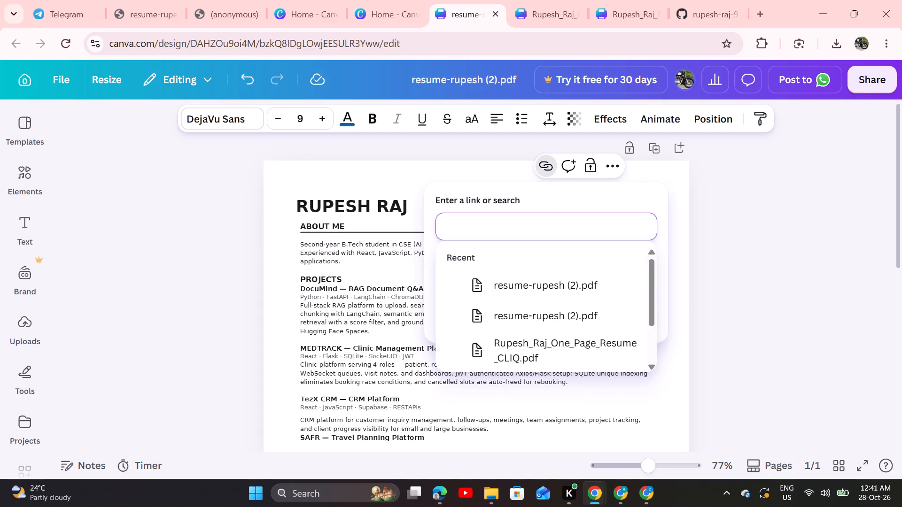
pyautogui.hotkey('ctrl', 'v')
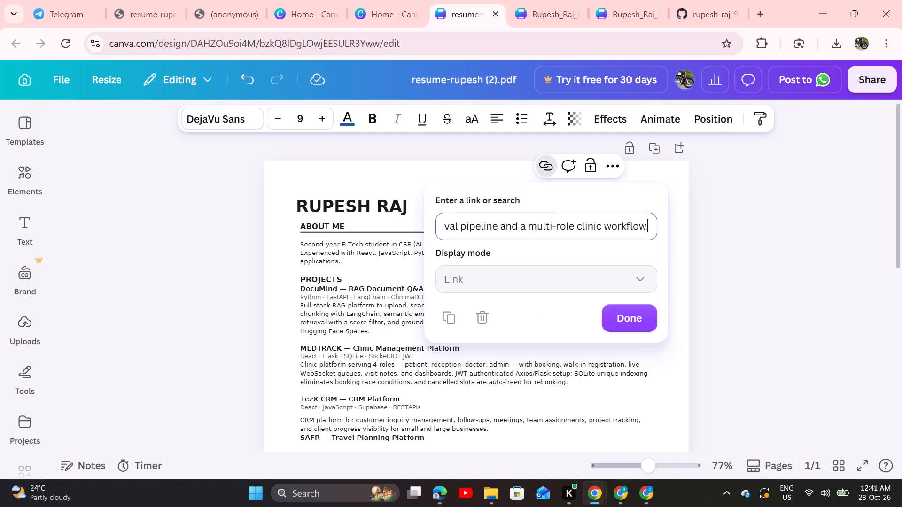
pyautogui.hotkey('ctrl', 'a')
pyautogui.press('BackSpace')
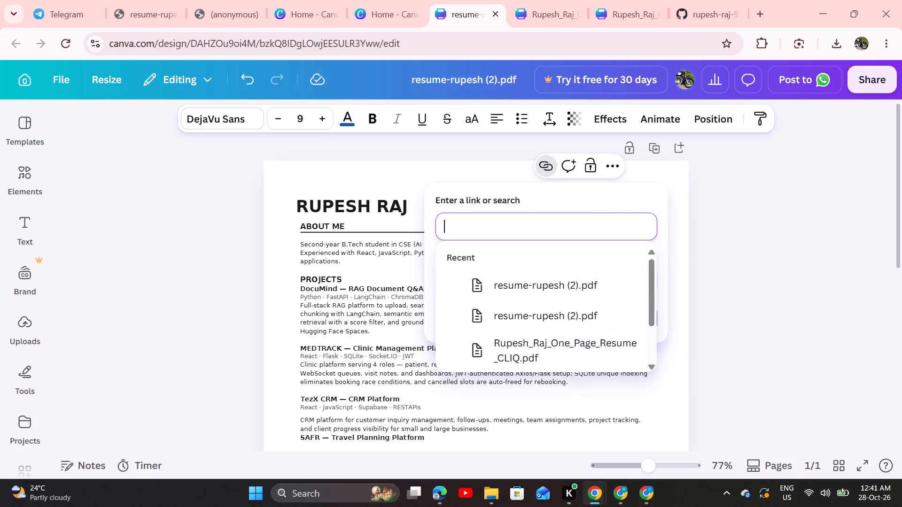
pyautogui.press('super+v')
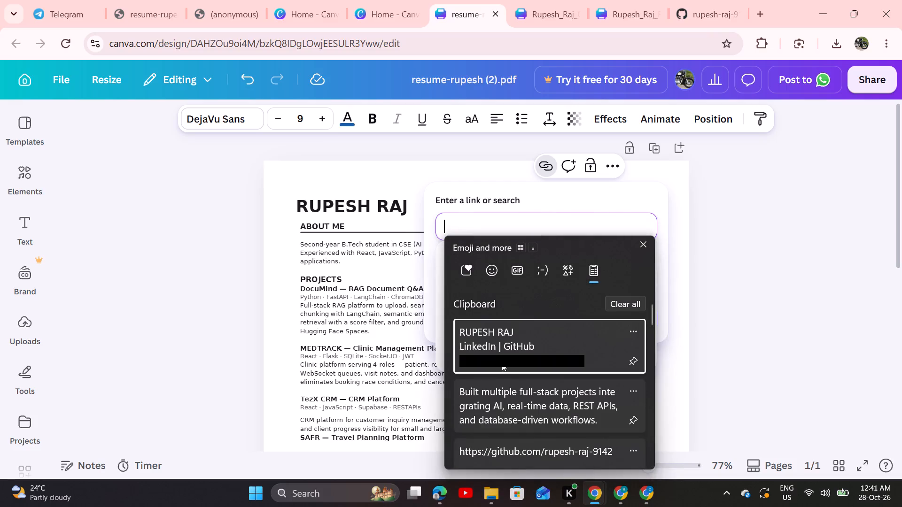
pyautogui.scroll(-3, 500, 404)
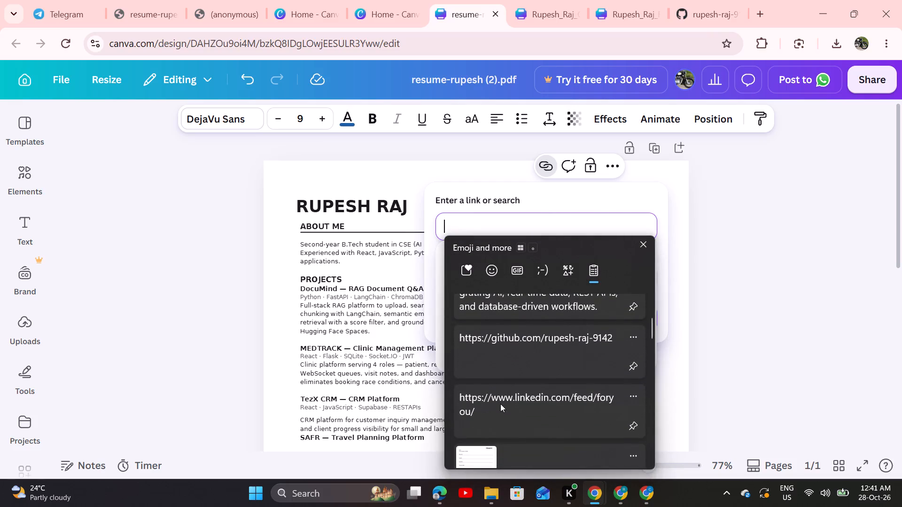
pyautogui.click(501, 402)
pyautogui.hotkey('ctrl', 'v')
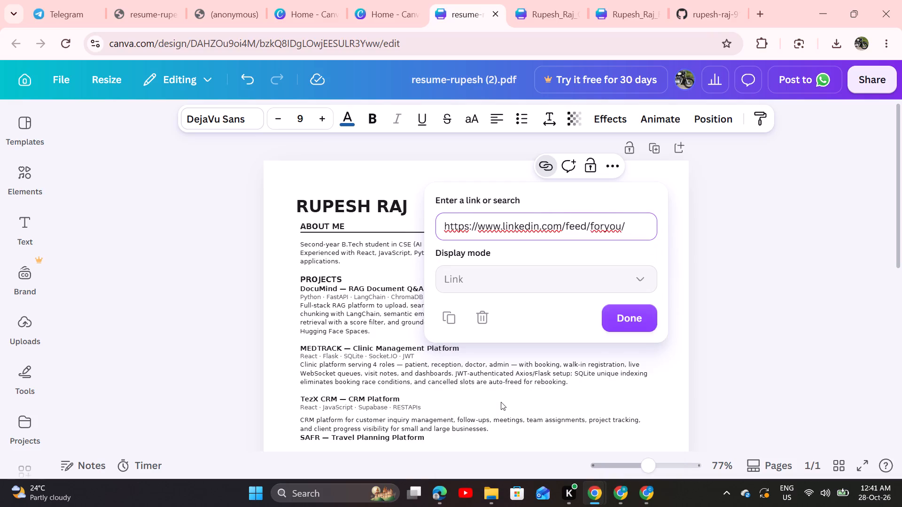
pyautogui.click(635, 321)
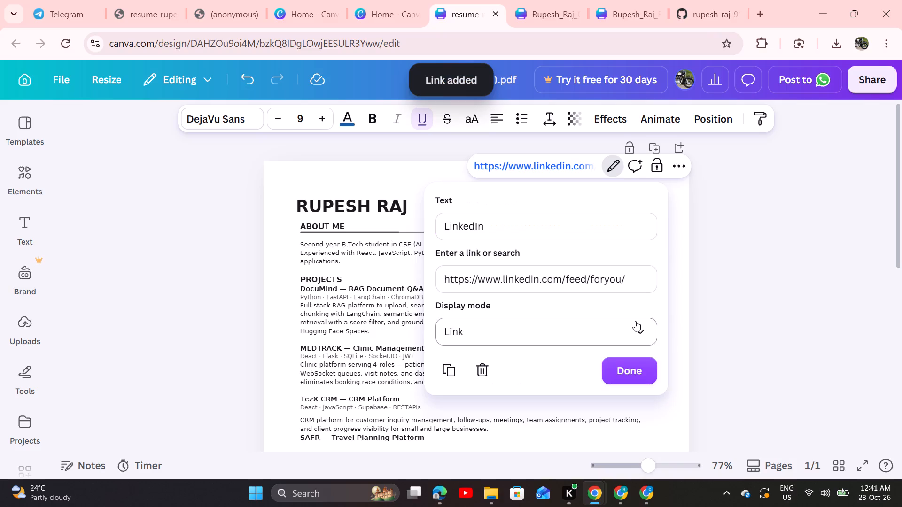
pyautogui.click(612, 366)
pyautogui.click(746, 294)
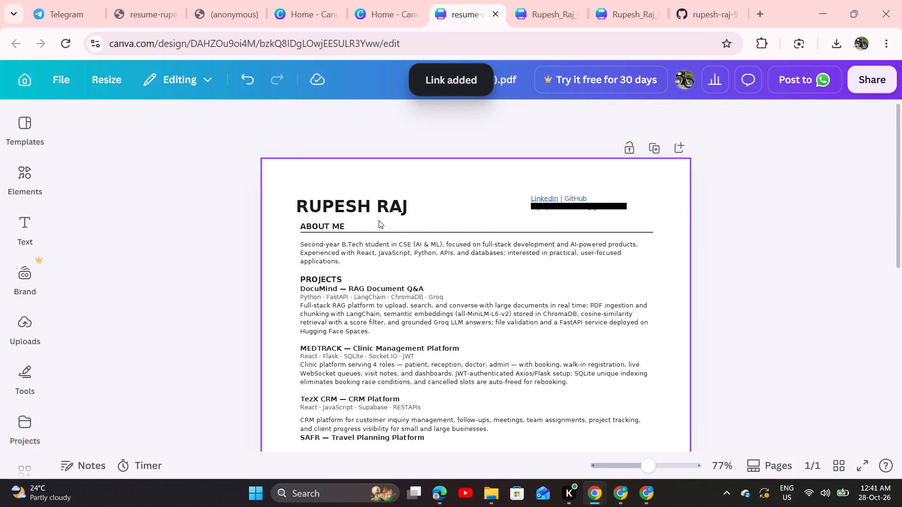
# Nudge the header's LinkedIn and GitHub contact block slightly down toward the ABOUT ME section.
pyautogui.click(581, 200)
pyautogui.moveTo(586, 198); pyautogui.dragTo(586, 202)
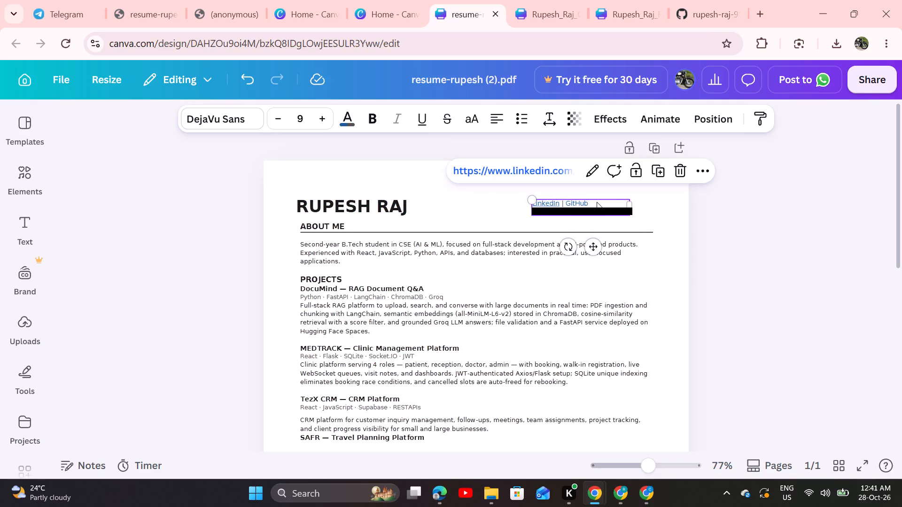
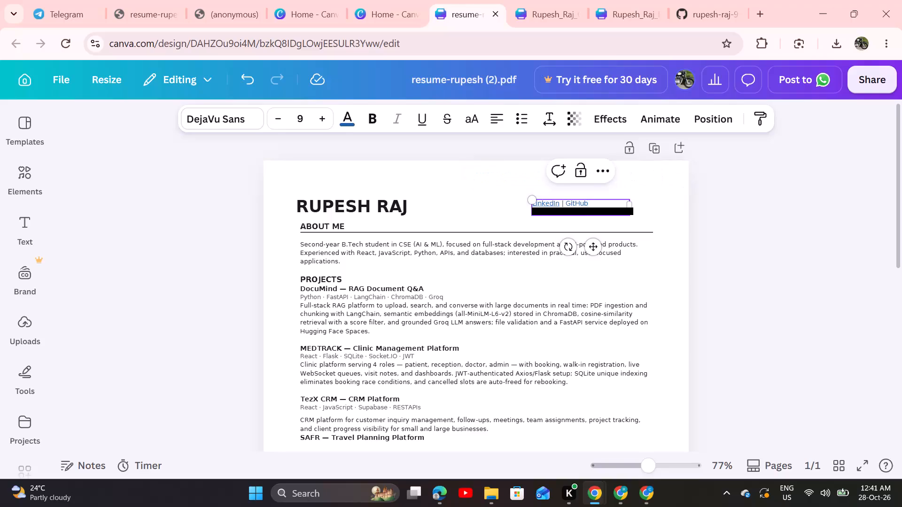
# Link the GitHub text in the resume header to the GitHub profile address from the clipboard history.
pyautogui.moveTo(591, 202); pyautogui.dragTo(566, 203)
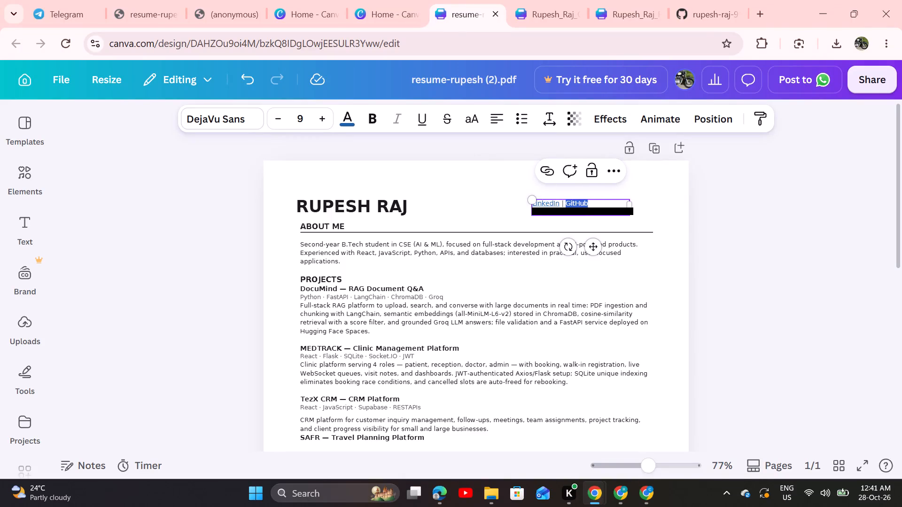
pyautogui.click(548, 170)
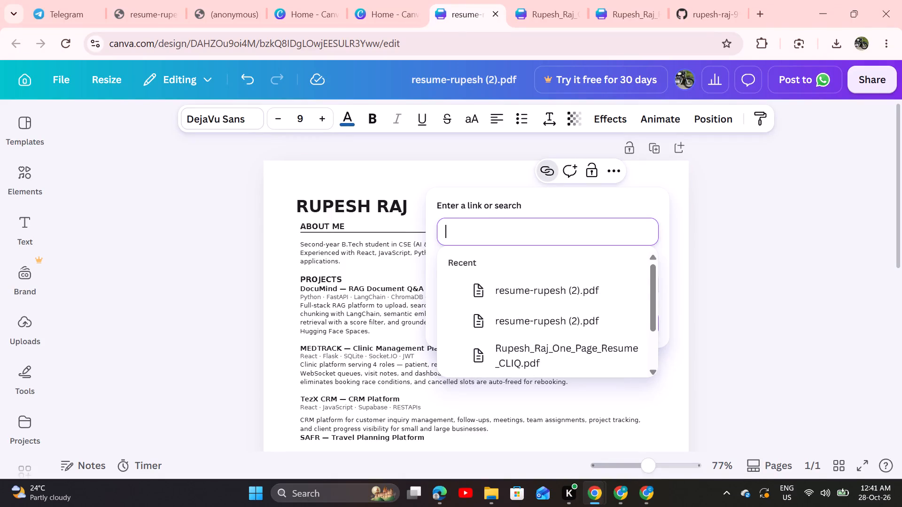
pyautogui.press('super+v')
pyautogui.scroll(-1, 513, 386)
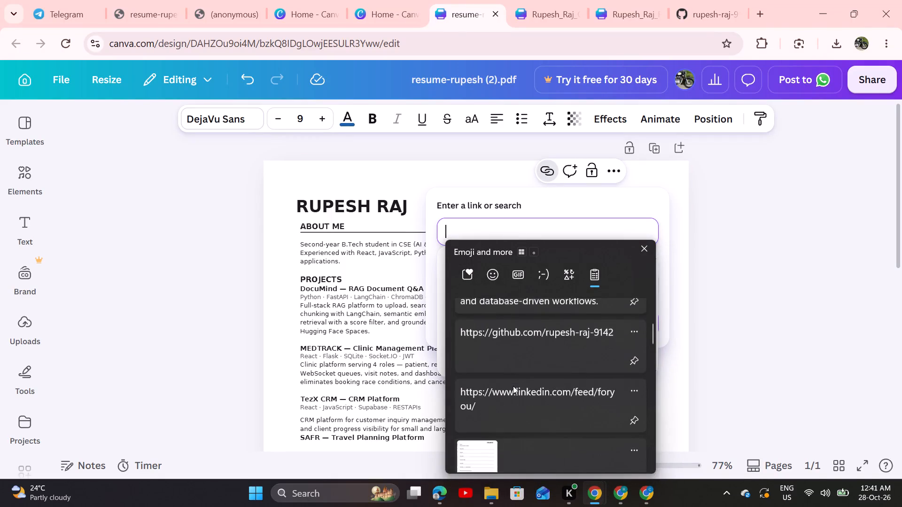
pyautogui.scroll(-1, 513, 386)
pyautogui.doubleClick(523, 352)
pyautogui.hotkey('ctrl', 'v')
pyautogui.hotkey('ctrl', 'v')
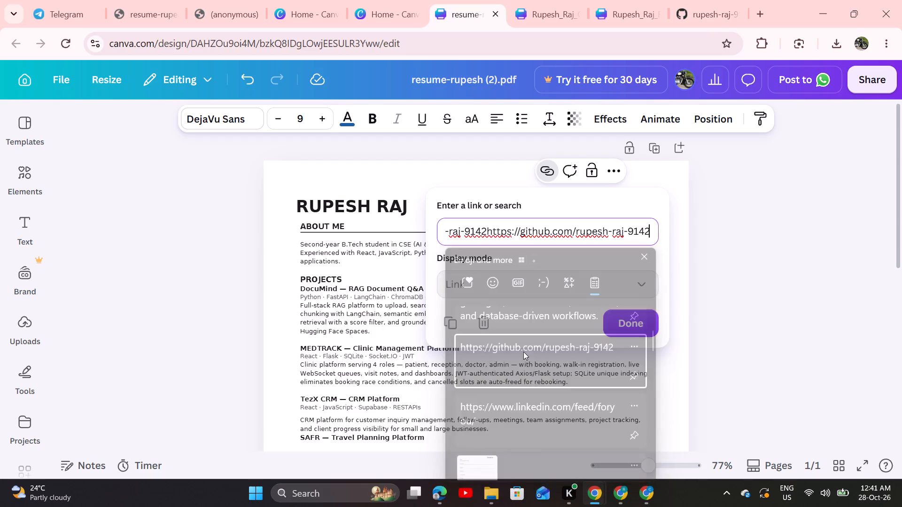
pyautogui.click(643, 326)
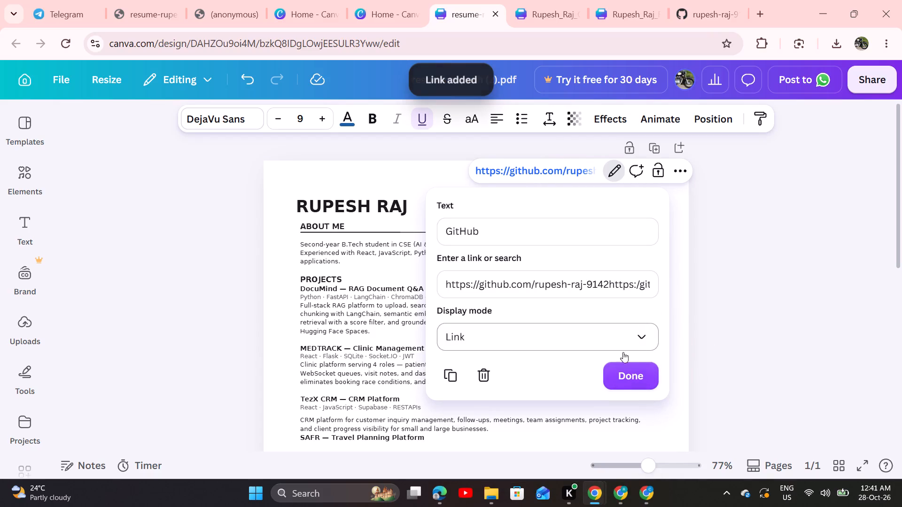
pyautogui.click(619, 372)
pyautogui.click(768, 262)
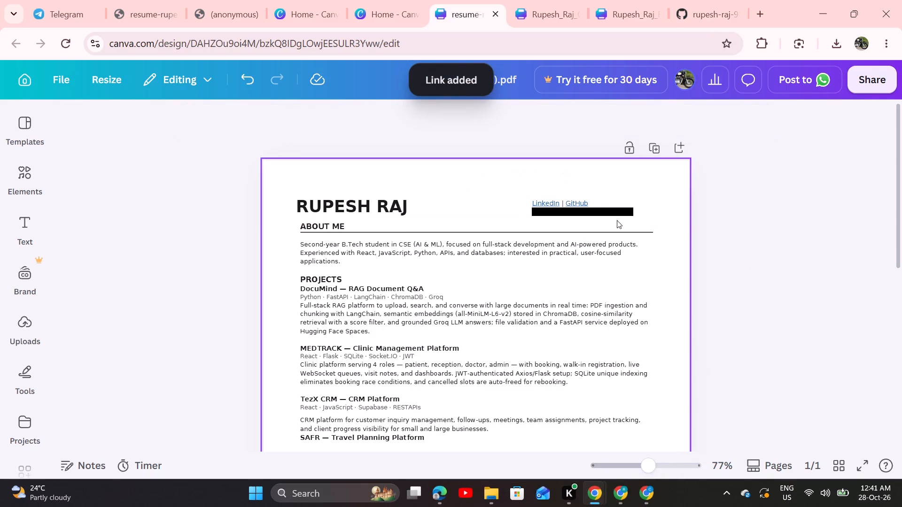
# Inspect the LinkedIn and GitHub link text in the resume header up close.
pyautogui.doubleClick(587, 203)
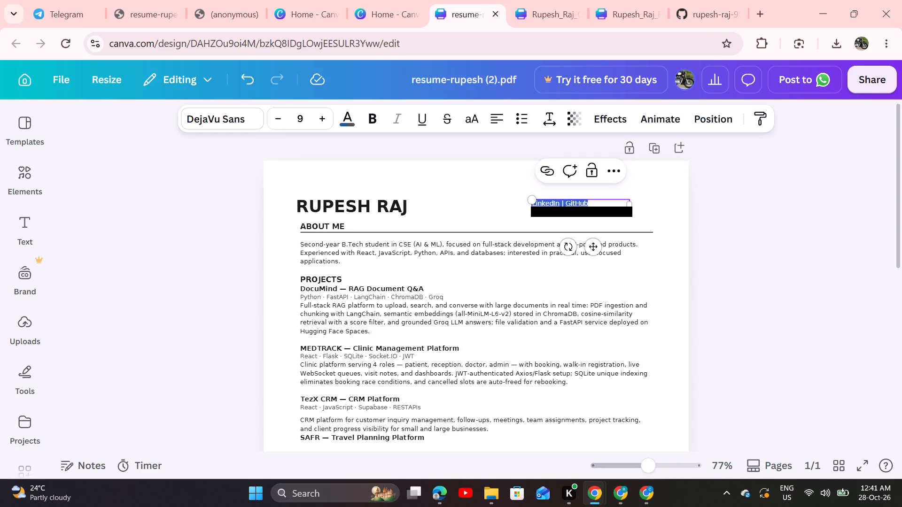
pyautogui.click(744, 213)
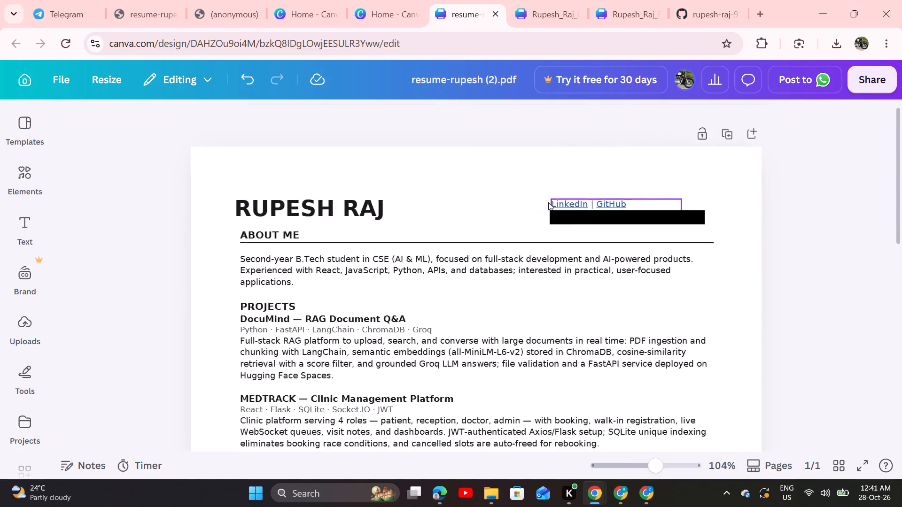
pyautogui.click(577, 204)
pyautogui.click(544, 201)
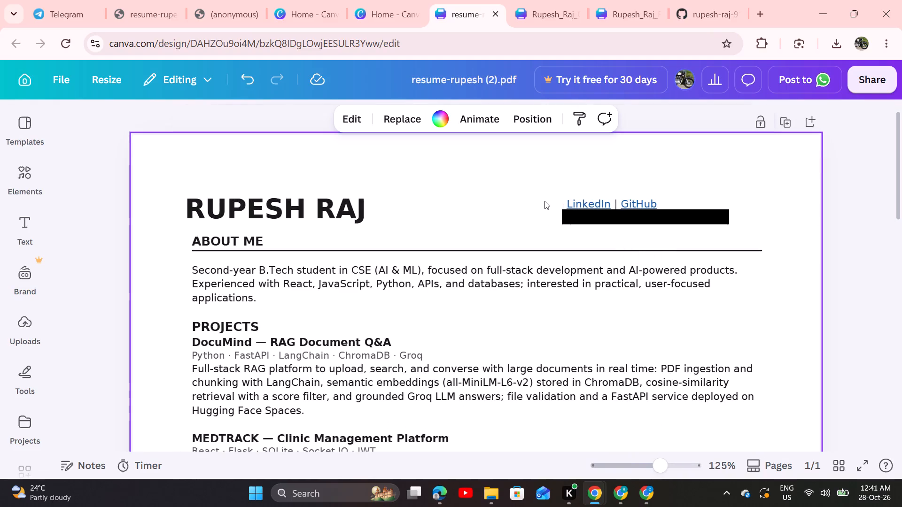
pyautogui.doubleClick(574, 202)
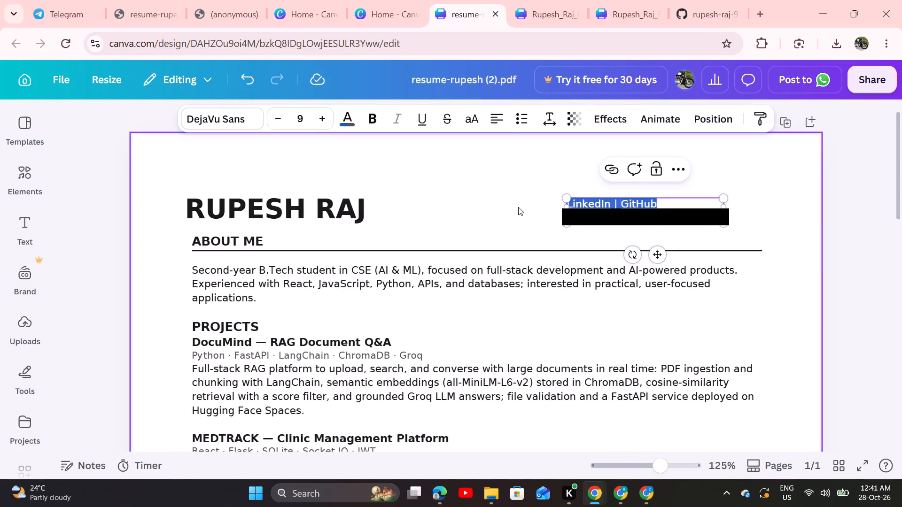
pyautogui.click(518, 207)
pyautogui.click(420, 207)
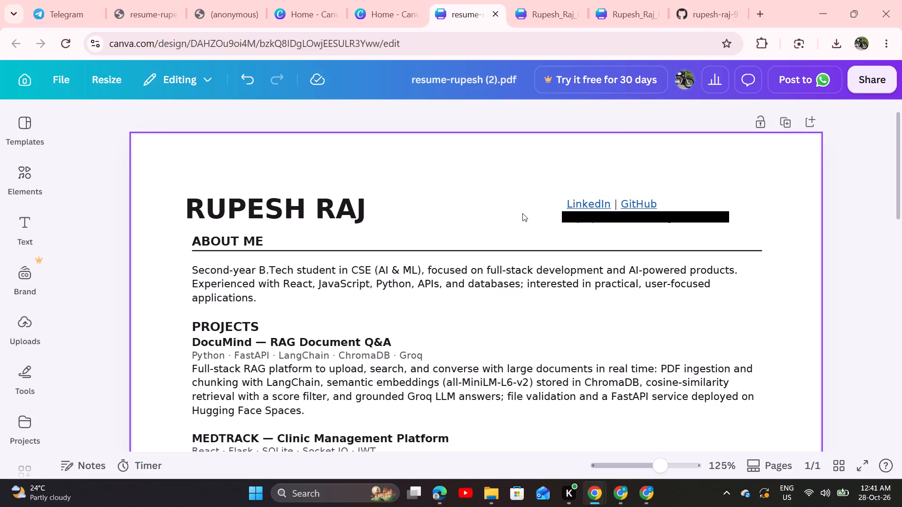
pyautogui.keyDown('ctrl'); pyautogui.click(577, 202); pyautogui.keyUp('ctrl')
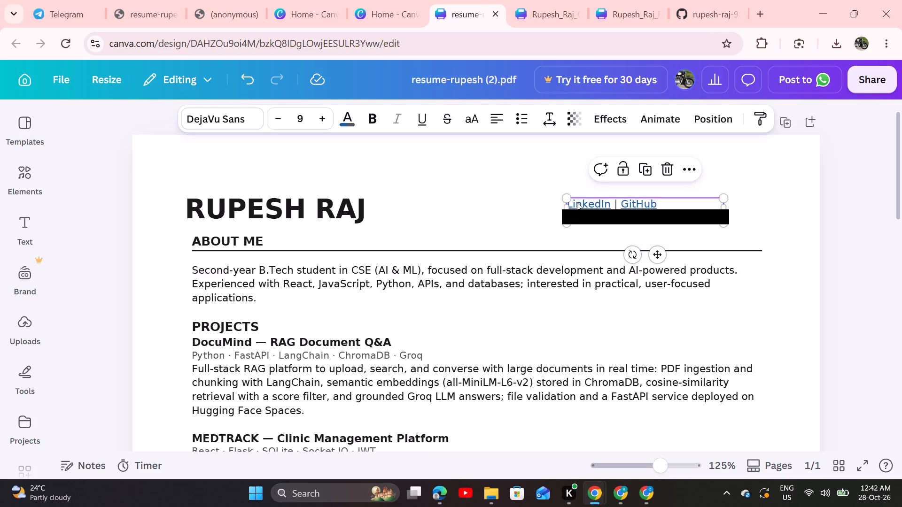
pyautogui.doubleClick(577, 202)
pyautogui.click(499, 196)
# Review the page layout from PROJECTS down, including the gap below the SAFR — Travel Planning Platform title.
pyautogui.scroll(-1, 499, 196)
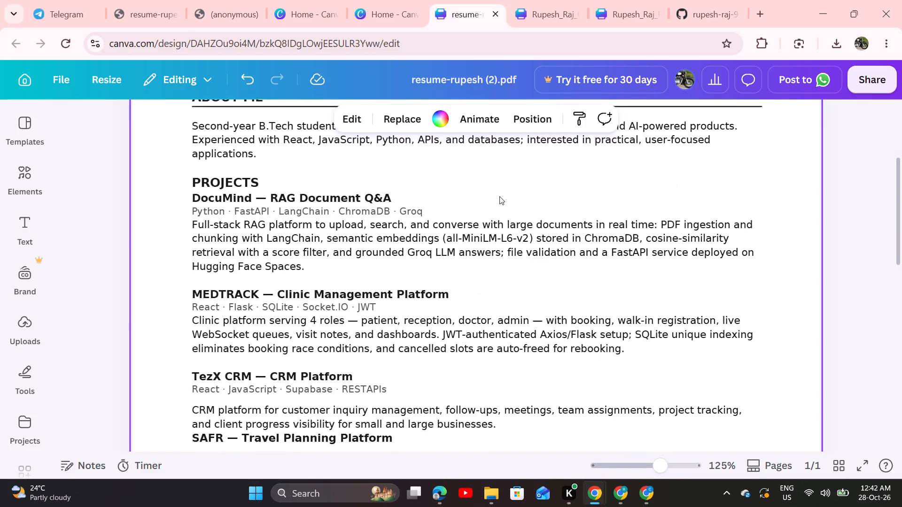
pyautogui.scroll(-4, 499, 196)
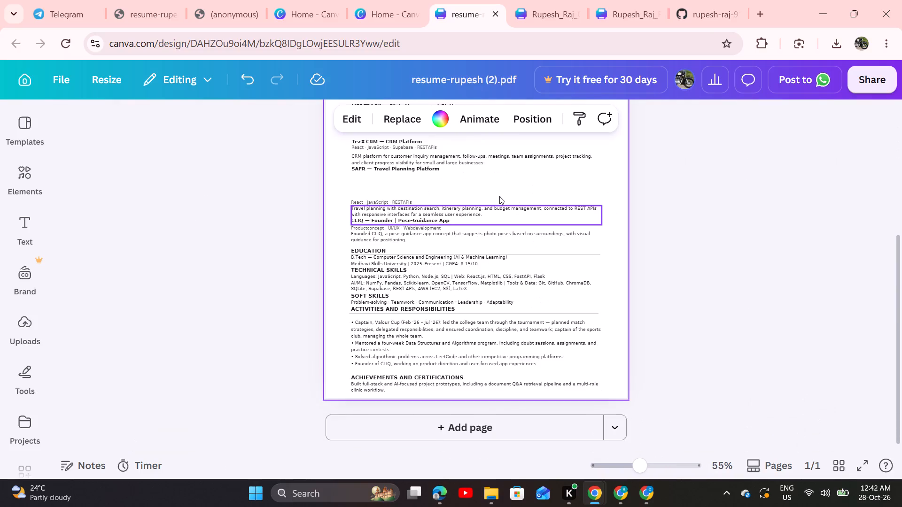
pyautogui.scroll(2, 499, 196)
pyautogui.click(700, 248)
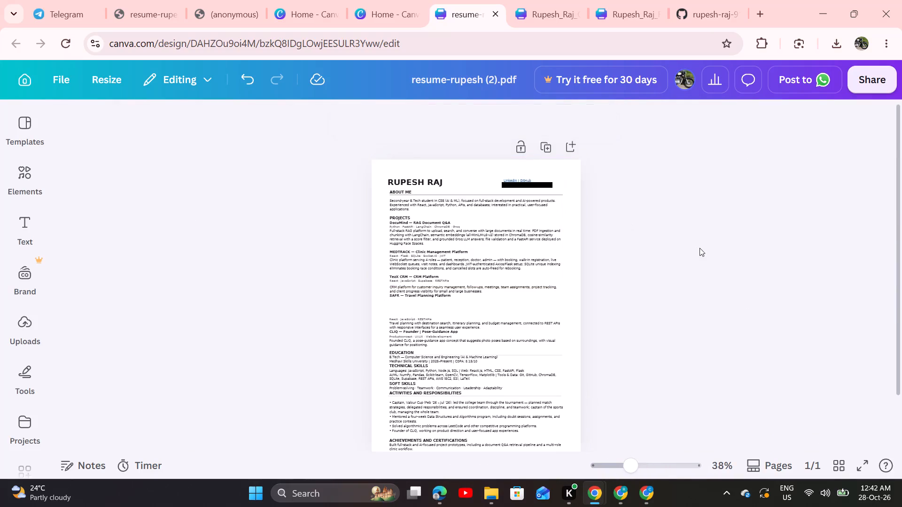
pyautogui.scroll(-1, 539, 311)
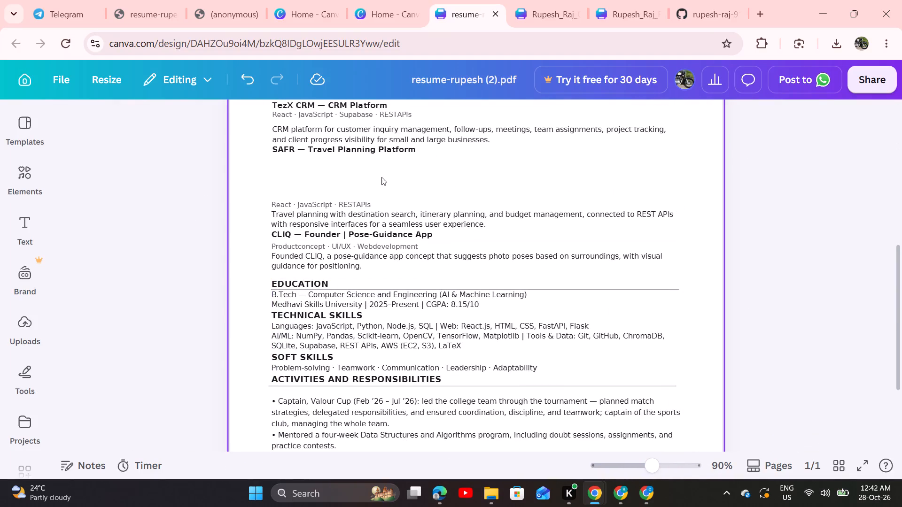
pyautogui.hscroll(1, 367, 167)
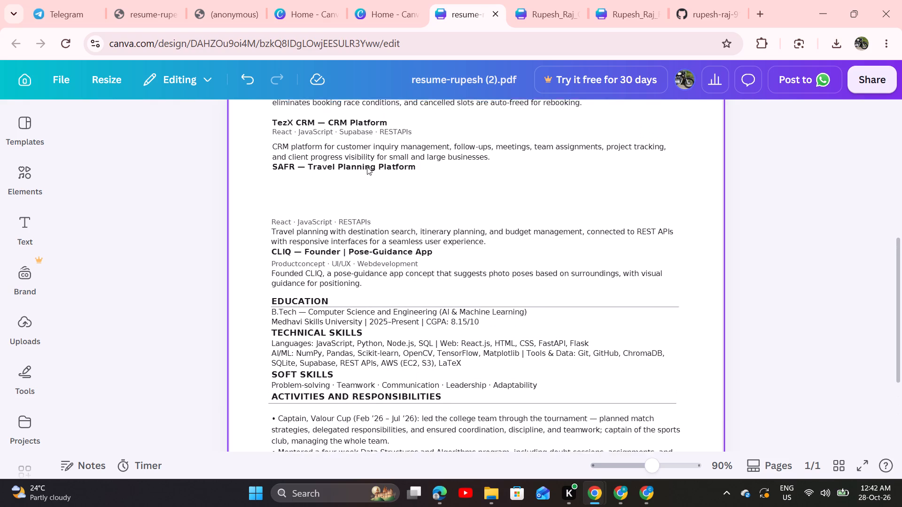
pyautogui.hscroll(1, 367, 167)
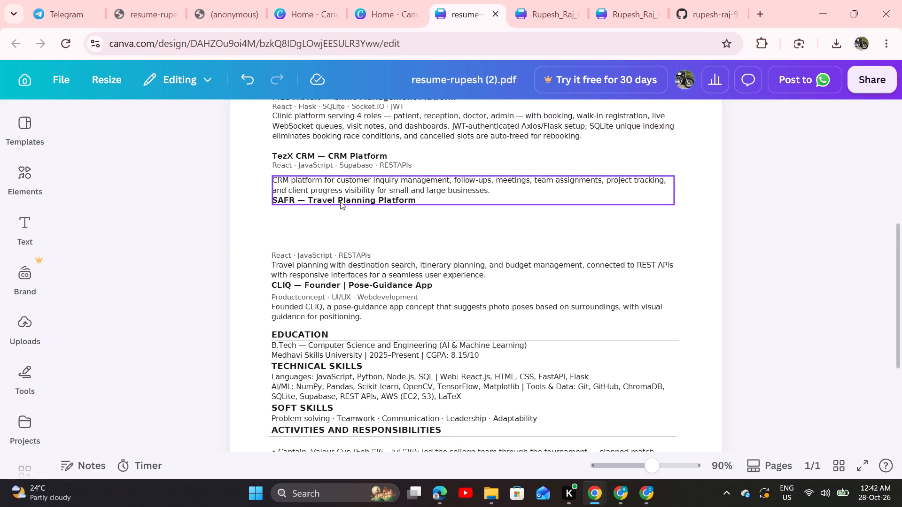
pyautogui.click(427, 198)
pyautogui.click(427, 198)
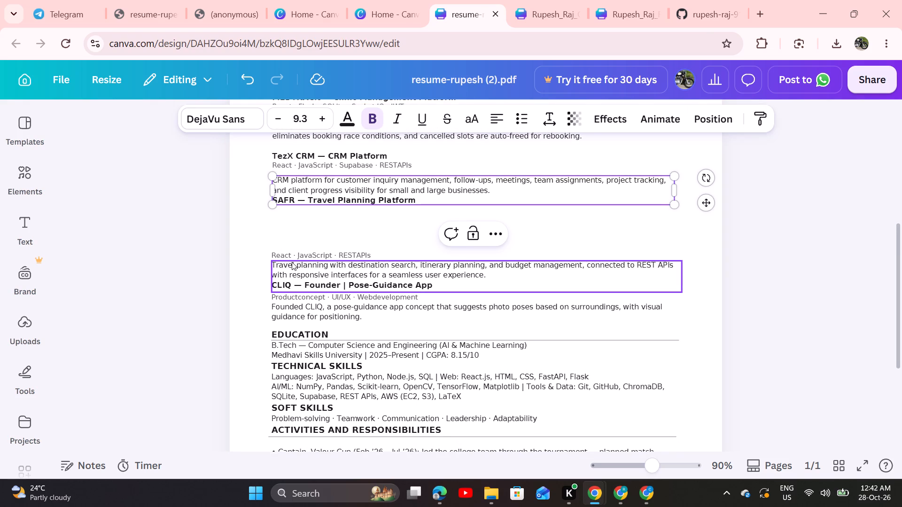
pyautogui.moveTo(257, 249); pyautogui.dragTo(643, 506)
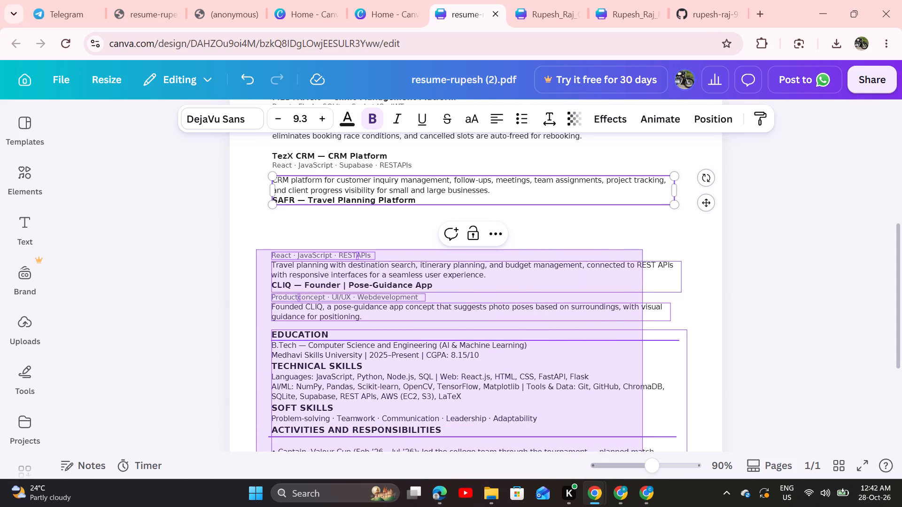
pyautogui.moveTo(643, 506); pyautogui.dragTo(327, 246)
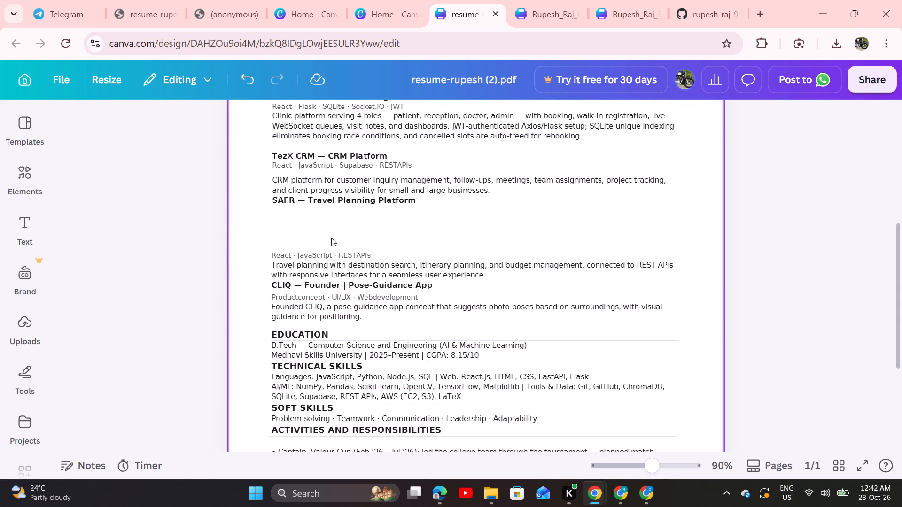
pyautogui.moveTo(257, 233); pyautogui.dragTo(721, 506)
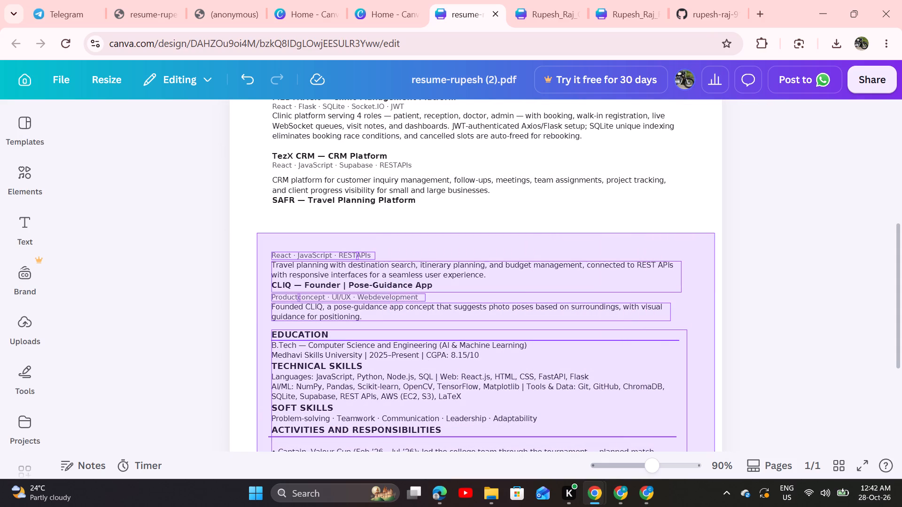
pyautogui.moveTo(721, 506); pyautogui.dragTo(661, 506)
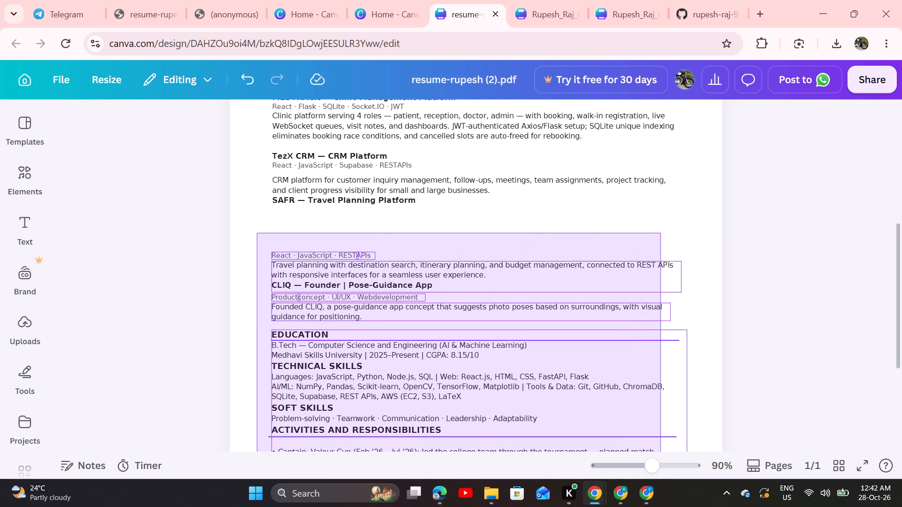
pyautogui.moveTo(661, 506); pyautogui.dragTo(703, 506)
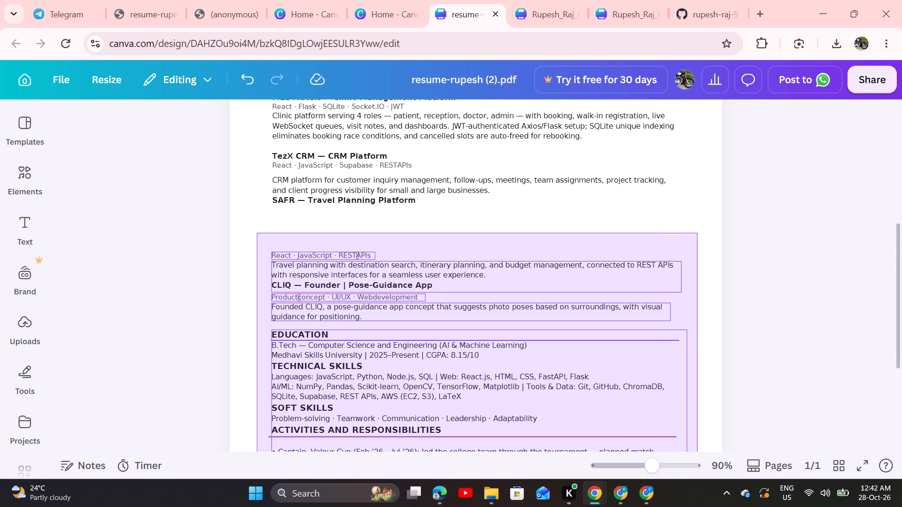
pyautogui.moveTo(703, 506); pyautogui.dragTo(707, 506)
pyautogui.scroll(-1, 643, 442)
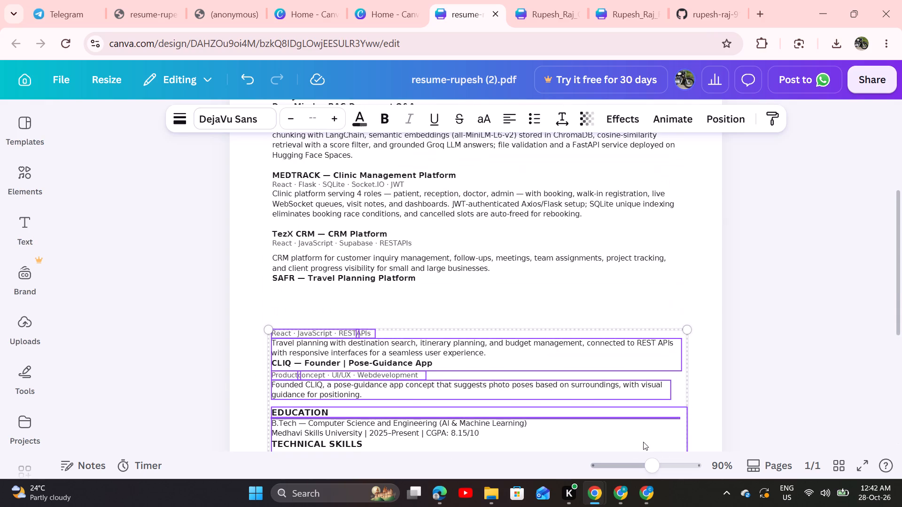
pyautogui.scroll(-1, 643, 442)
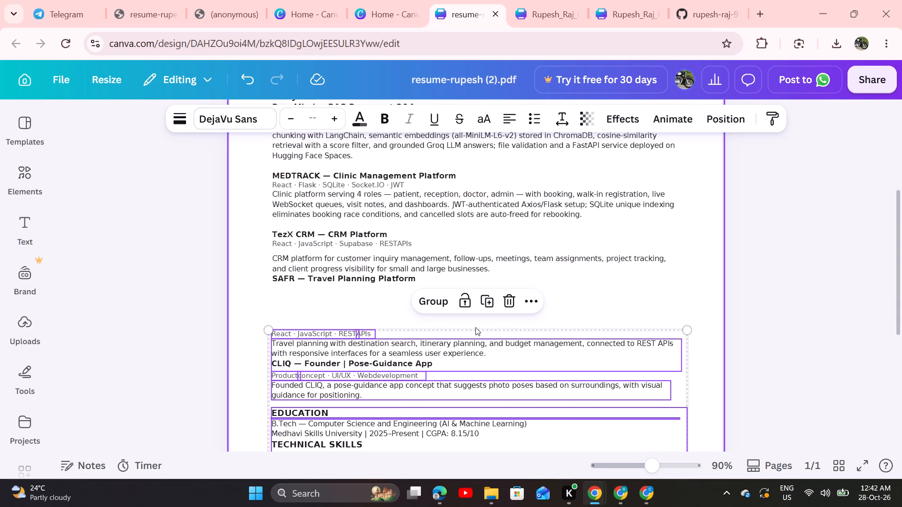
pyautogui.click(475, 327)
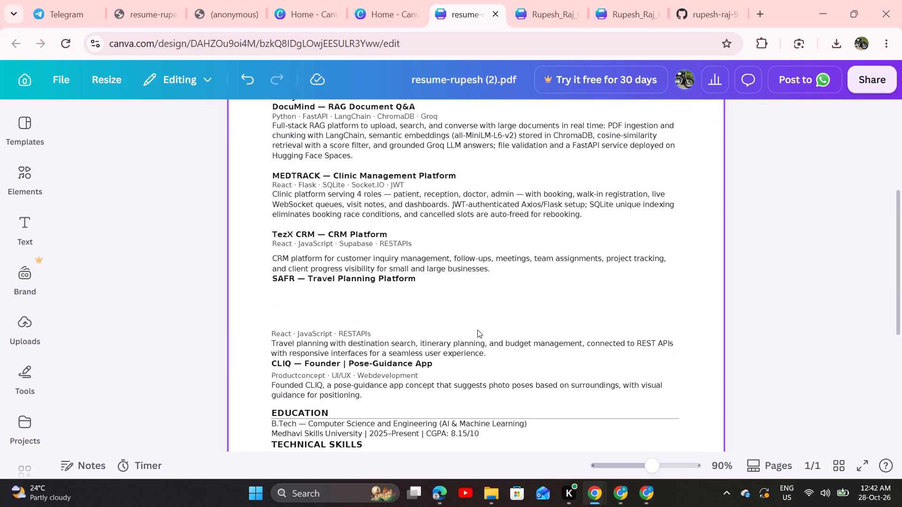
# Move the text blocks from SAFR's technology line downward, with the EDUCATION divider, up beneath the SAFR title, aligned with the CRM paragraph's left edge.
pyautogui.moveTo(258, 312); pyautogui.dragTo(692, 506)
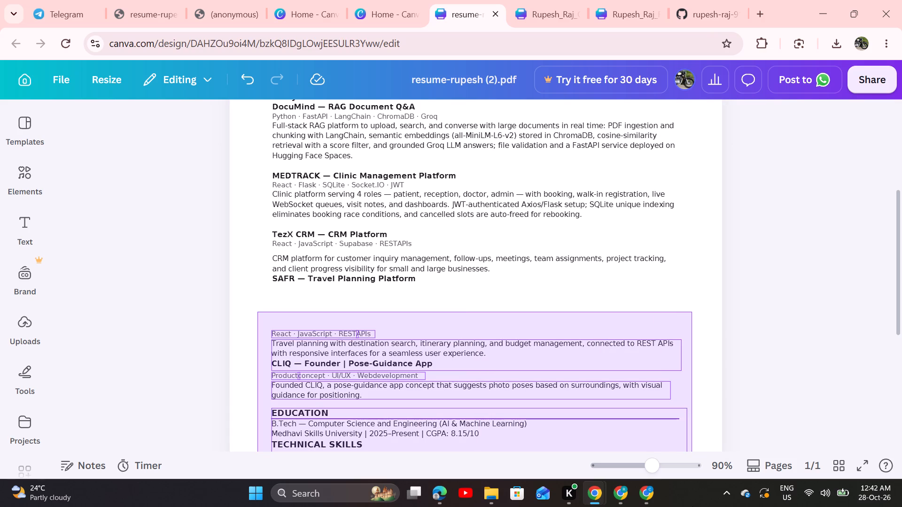
pyautogui.moveTo(692, 506); pyautogui.dragTo(698, 506)
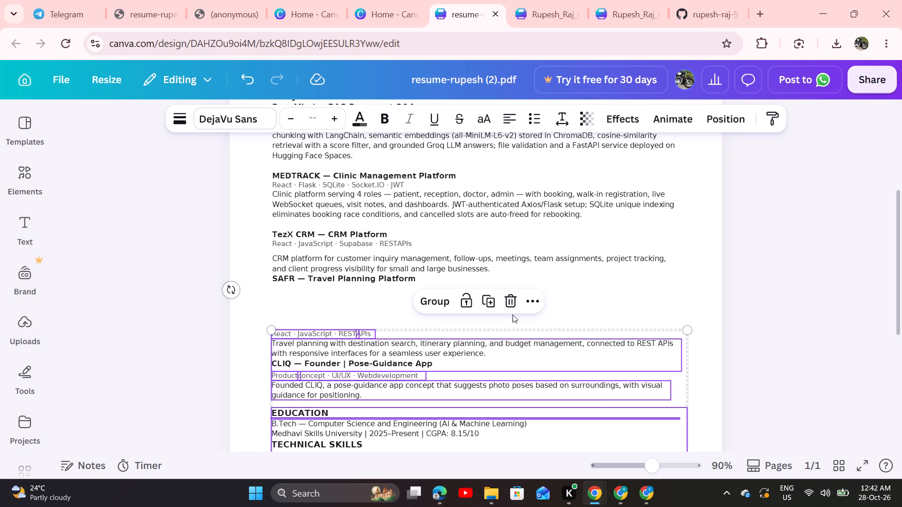
pyautogui.click(490, 343)
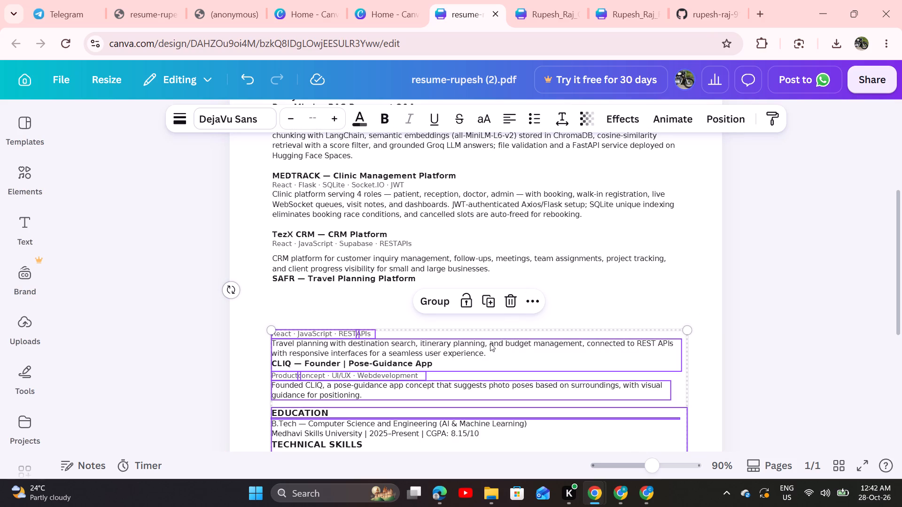
pyautogui.doubleClick(490, 343)
pyautogui.moveTo(490, 343); pyautogui.dragTo(484, 313)
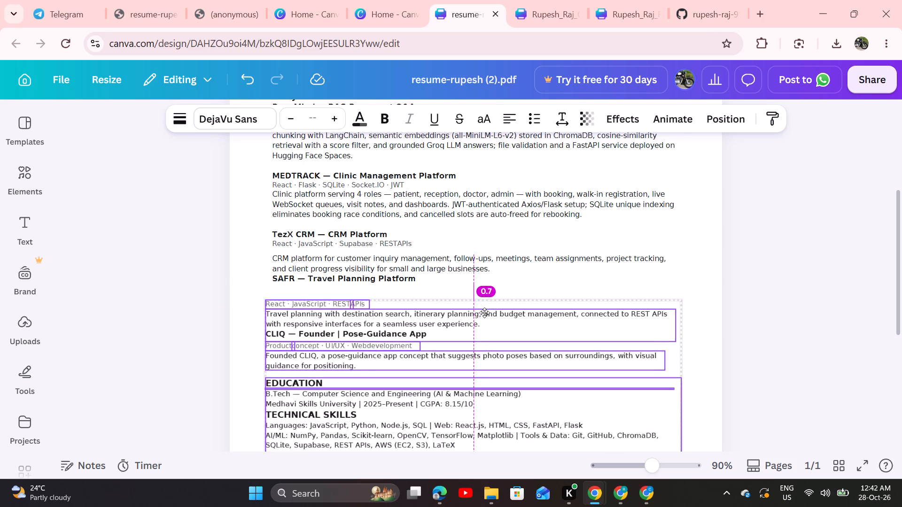
pyautogui.moveTo(484, 313); pyautogui.dragTo(490, 309)
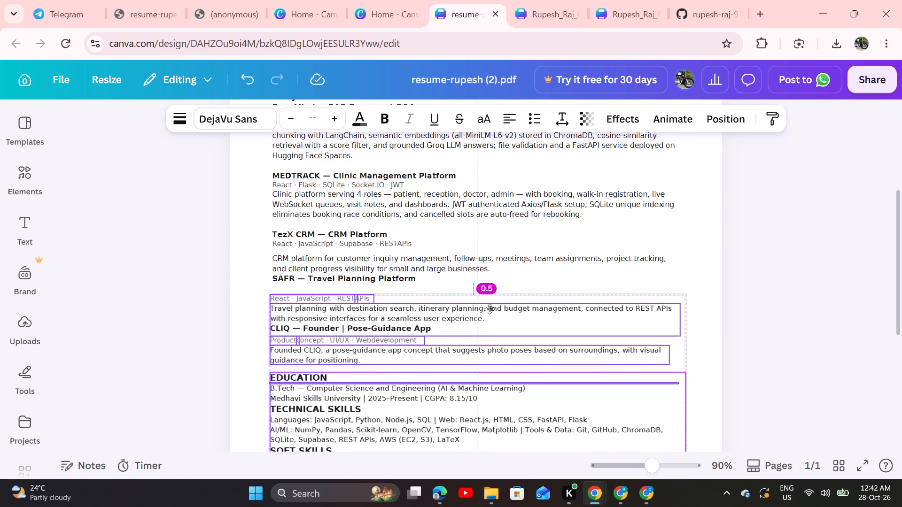
pyautogui.moveTo(490, 309); pyautogui.dragTo(490, 308)
pyautogui.moveTo(490, 308); pyautogui.dragTo(494, 307)
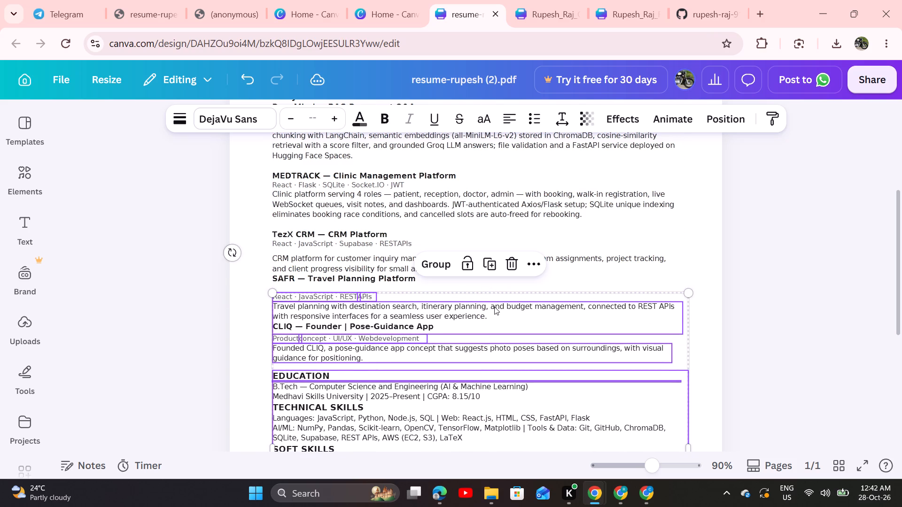
pyautogui.click(785, 324)
pyautogui.scroll(-1, 638, 306)
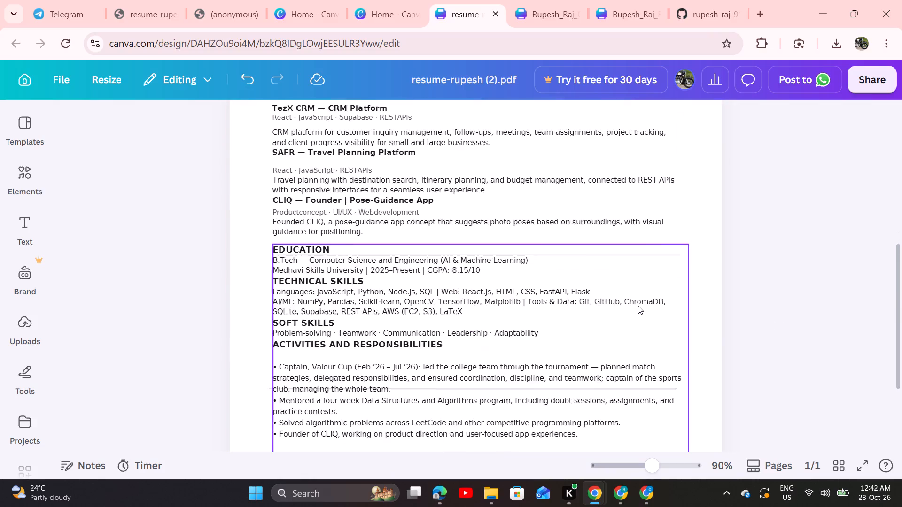
# Delete the stray divider line that crosses the Captain, Valour Cup bullet under ACTIVITIES AND RESPONSIBILITIES.
pyautogui.scroll(-1, 638, 306)
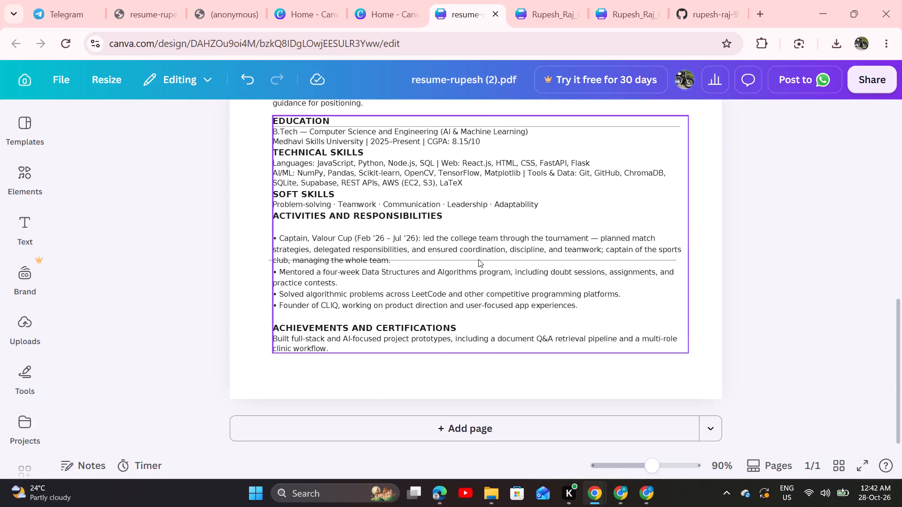
pyautogui.click(508, 261)
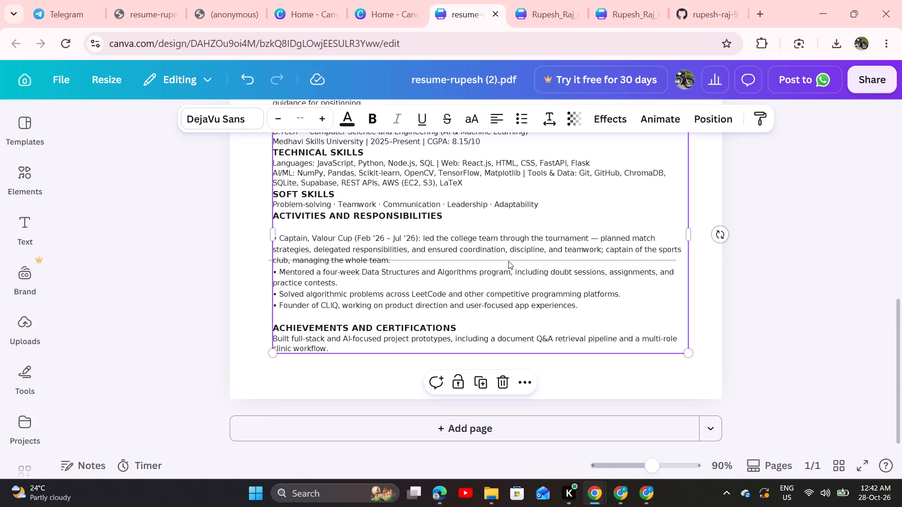
pyautogui.click(524, 379)
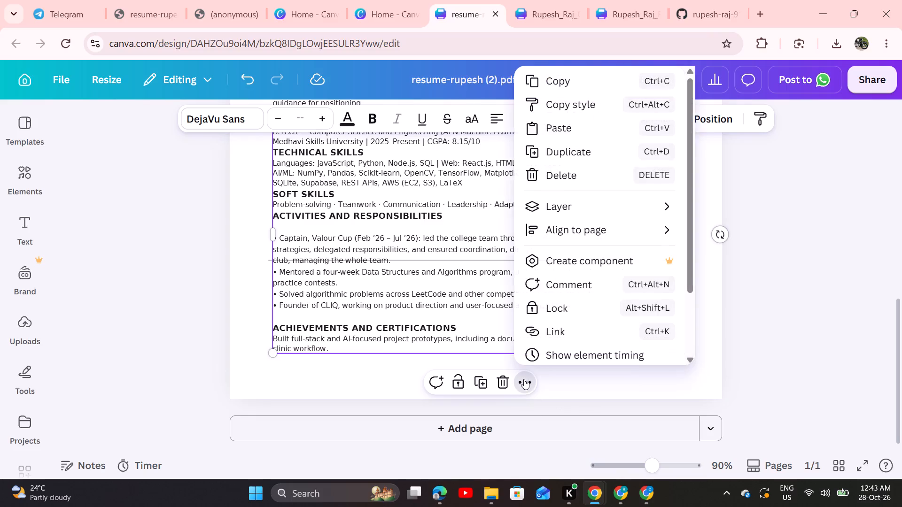
pyautogui.click(555, 210)
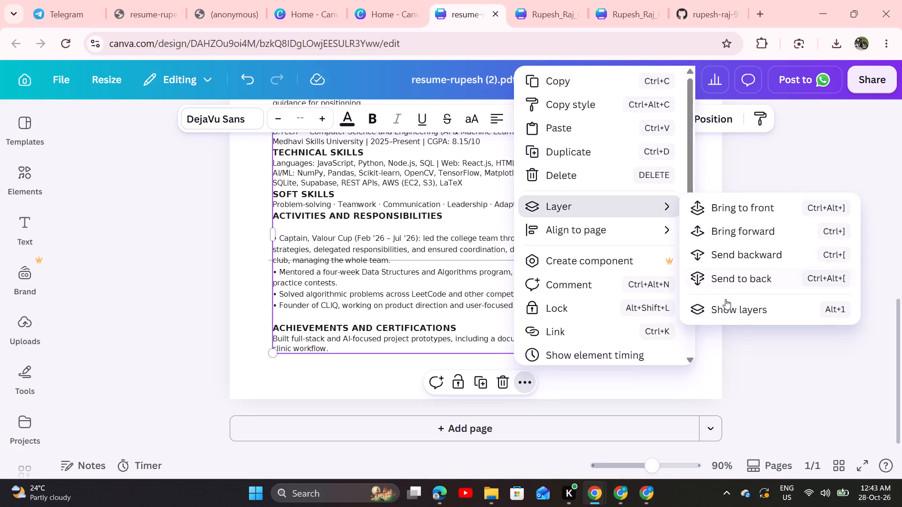
pyautogui.click(725, 302)
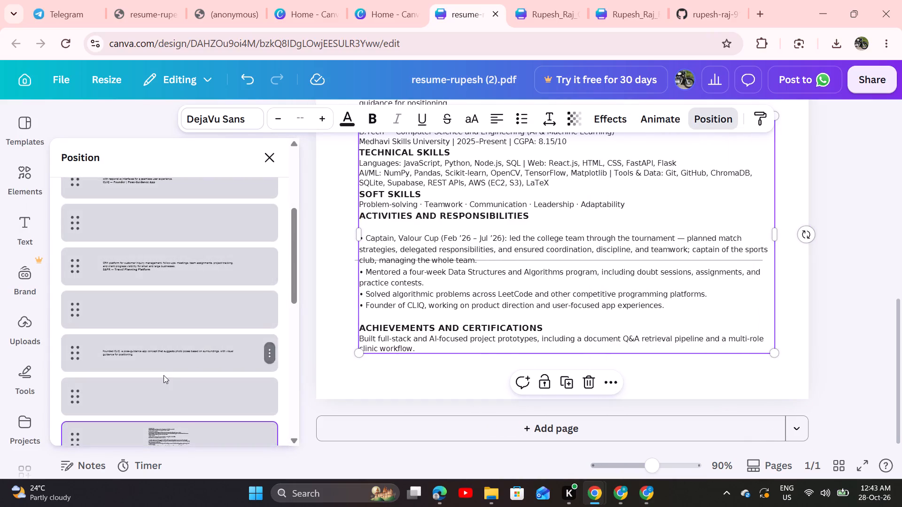
pyautogui.scroll(-5, 163, 375)
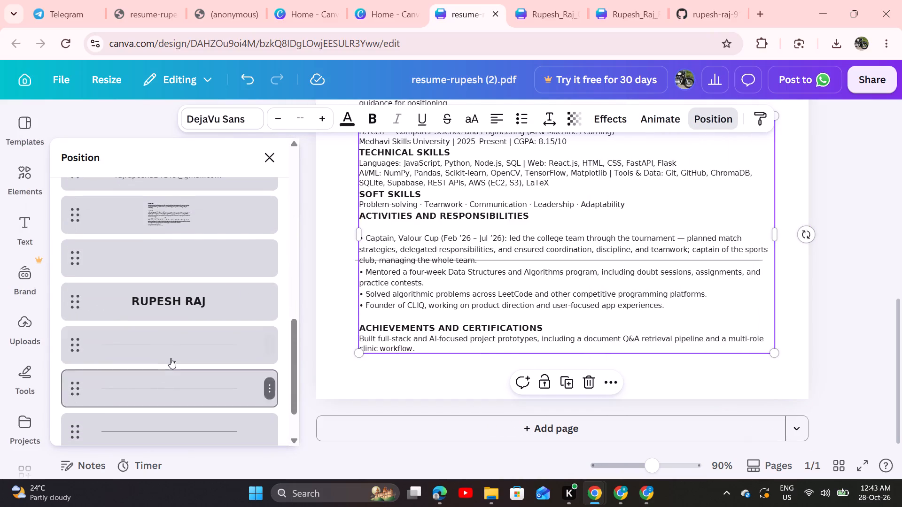
pyautogui.click(173, 354)
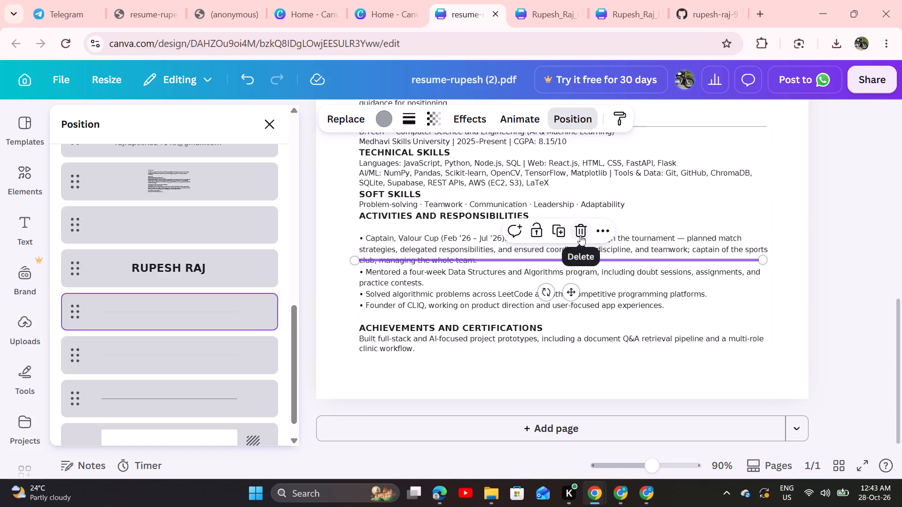
pyautogui.click(547, 261)
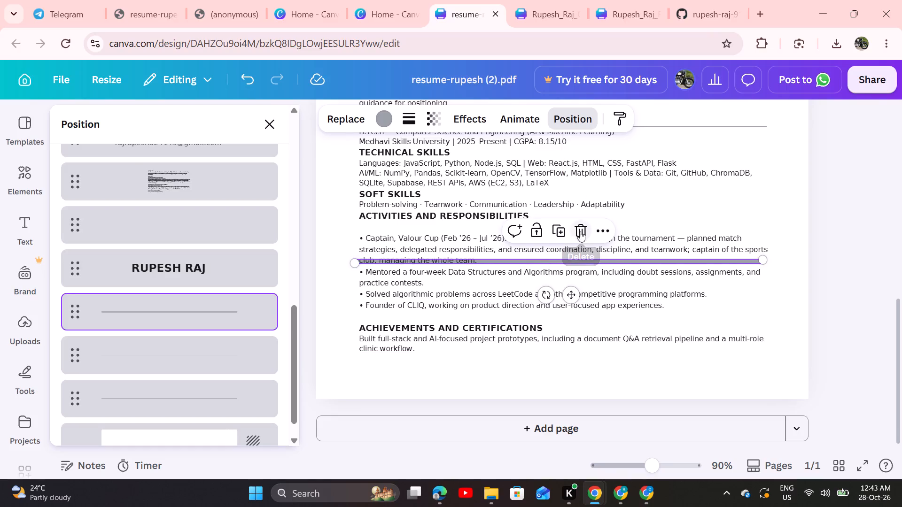
pyautogui.click(582, 230)
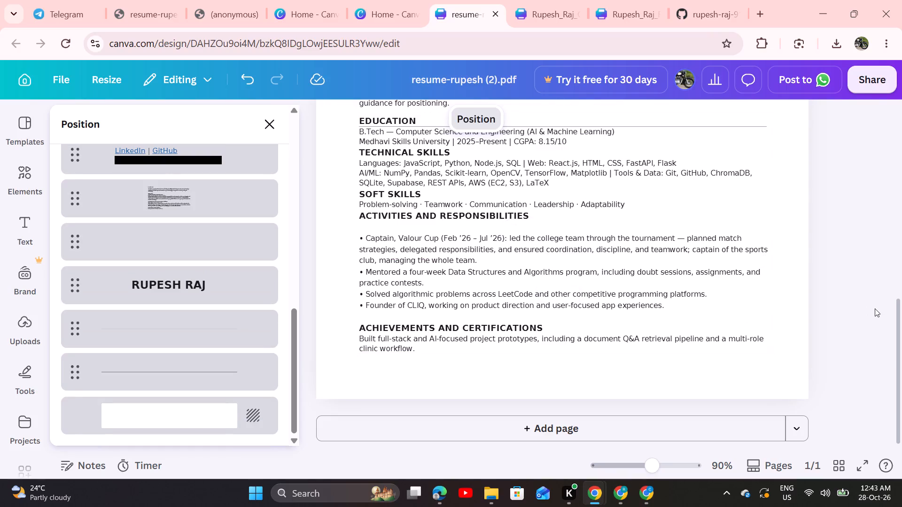
pyautogui.click(875, 308)
# Insert a blank line between the EDUCATION heading and the B.Tech line in the lower text block.
pyautogui.scroll(2, 875, 308)
pyautogui.scroll(1, 540, 328)
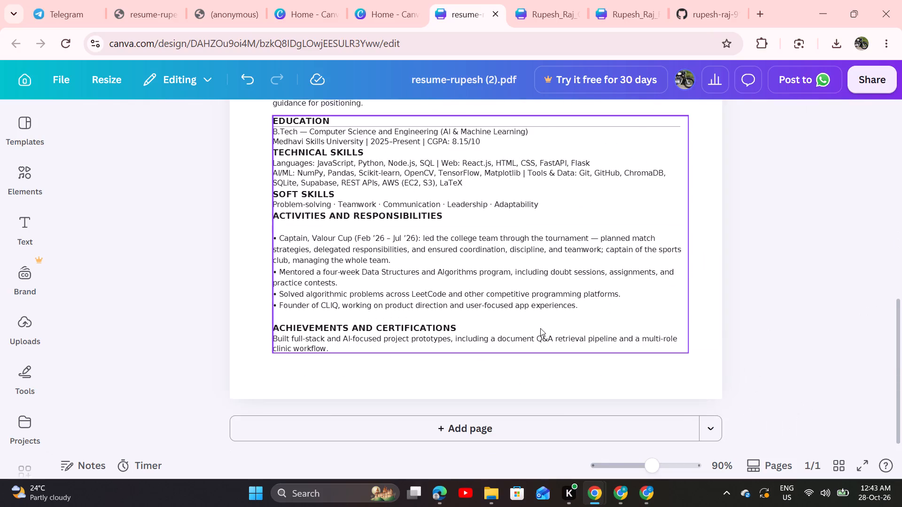
pyautogui.scroll(1, 540, 328)
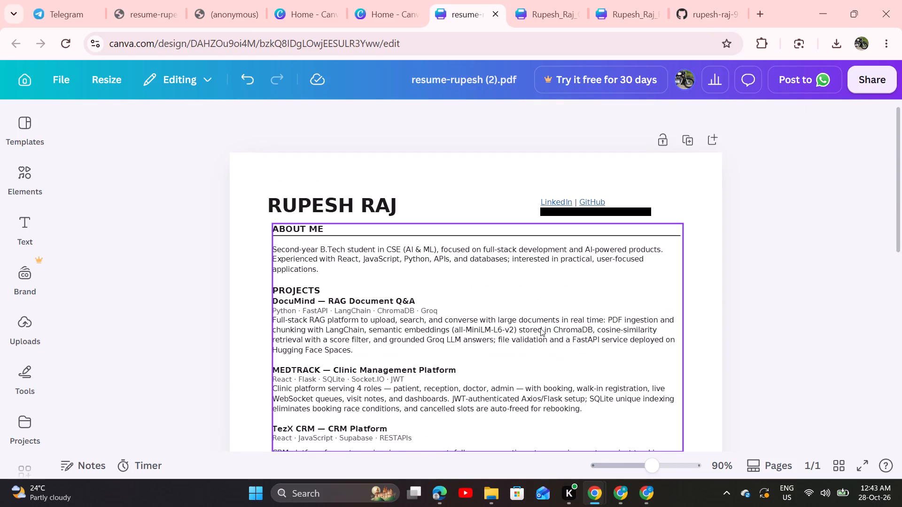
pyautogui.scroll(-5, 540, 328)
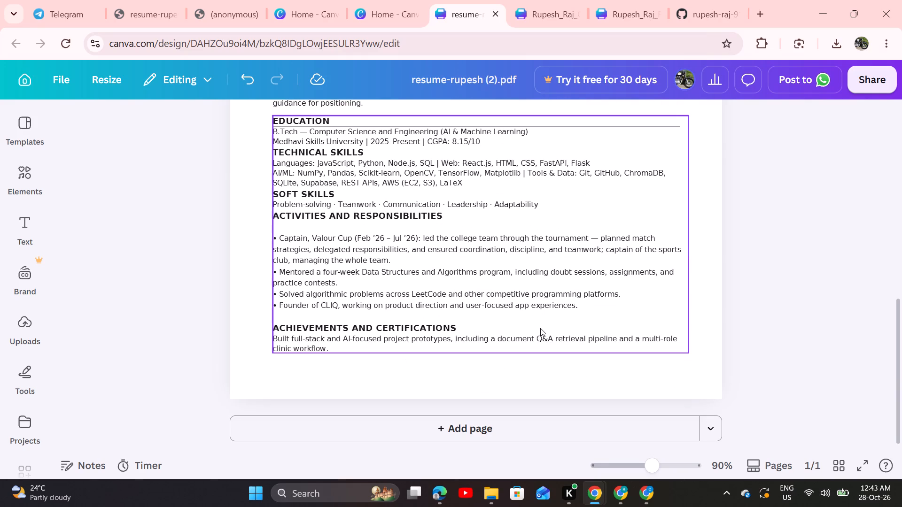
pyautogui.click(801, 371)
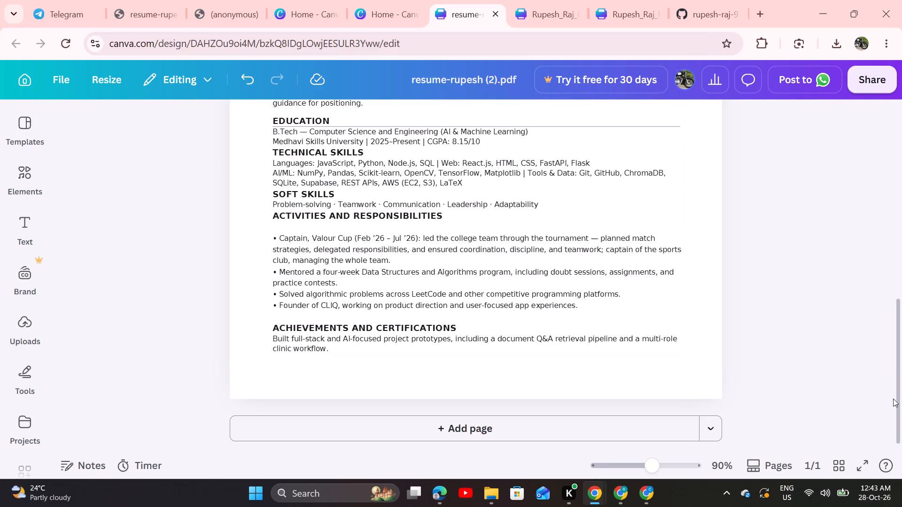
pyautogui.scroll(2, 896, 400)
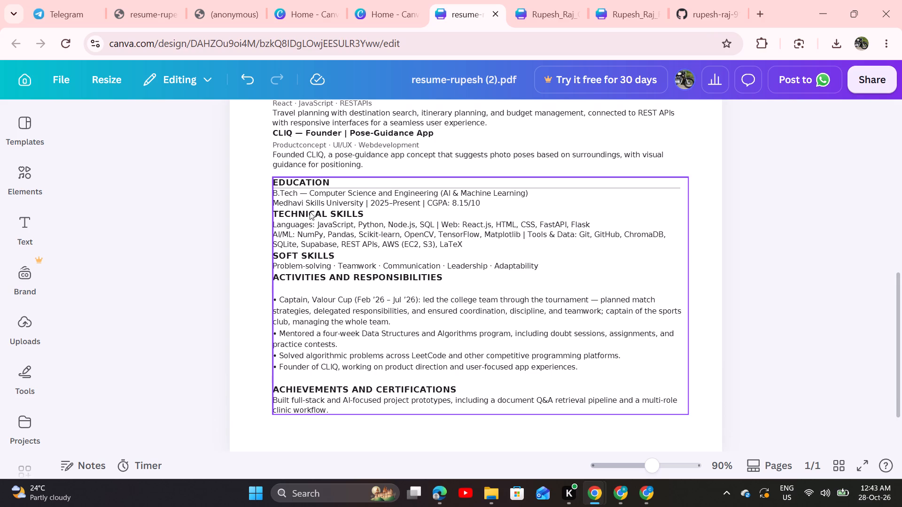
pyautogui.click(233, 202)
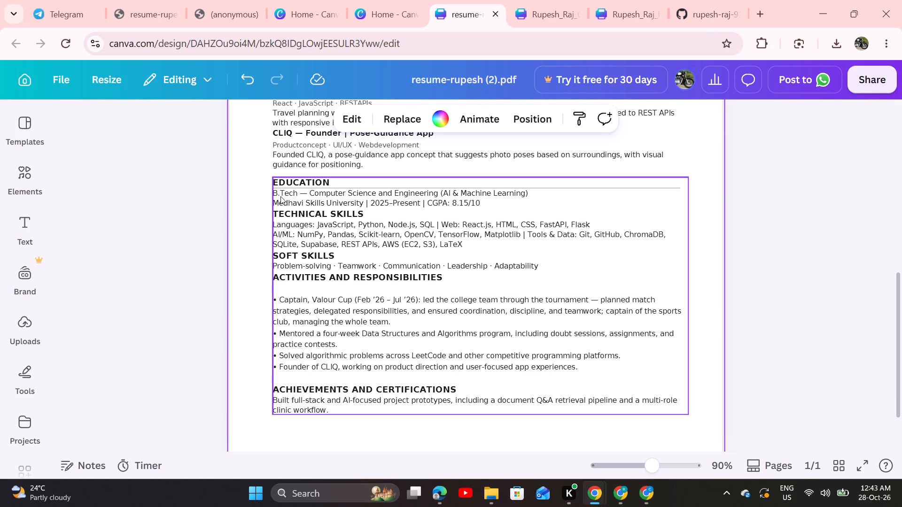
pyautogui.click(263, 198)
pyautogui.moveTo(265, 194); pyautogui.dragTo(265, 194)
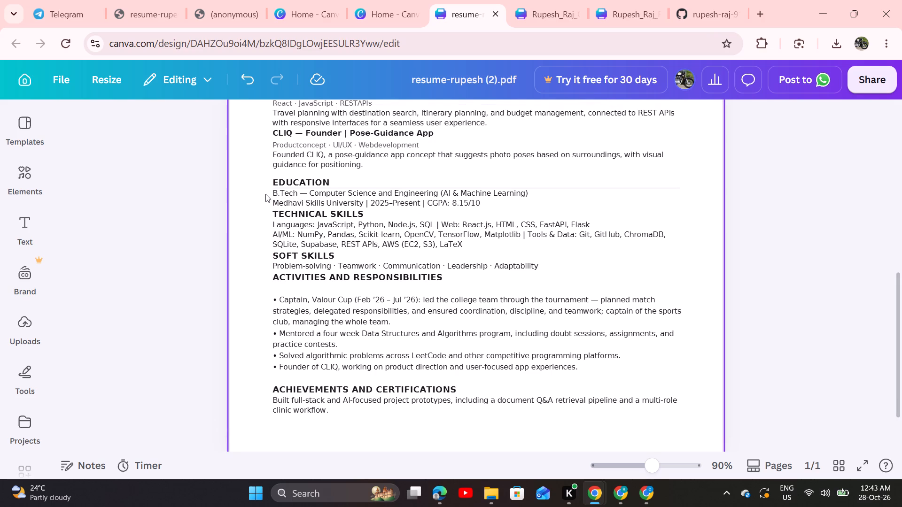
pyautogui.moveTo(265, 194); pyautogui.dragTo(351, 293)
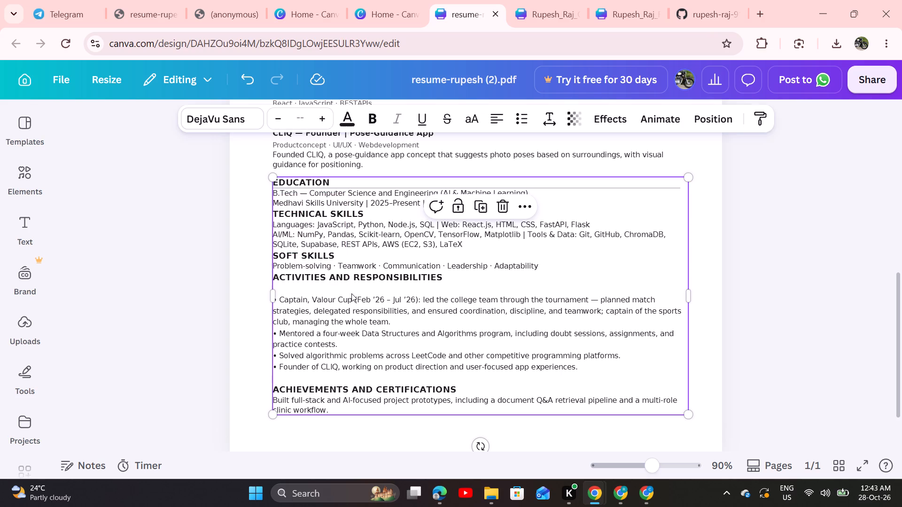
pyautogui.click(271, 188)
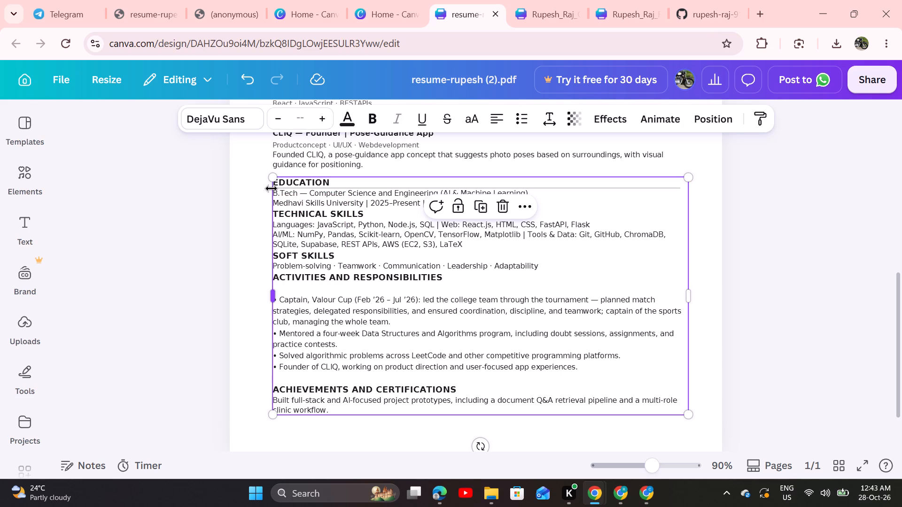
pyautogui.click(275, 191)
pyautogui.click(275, 191)
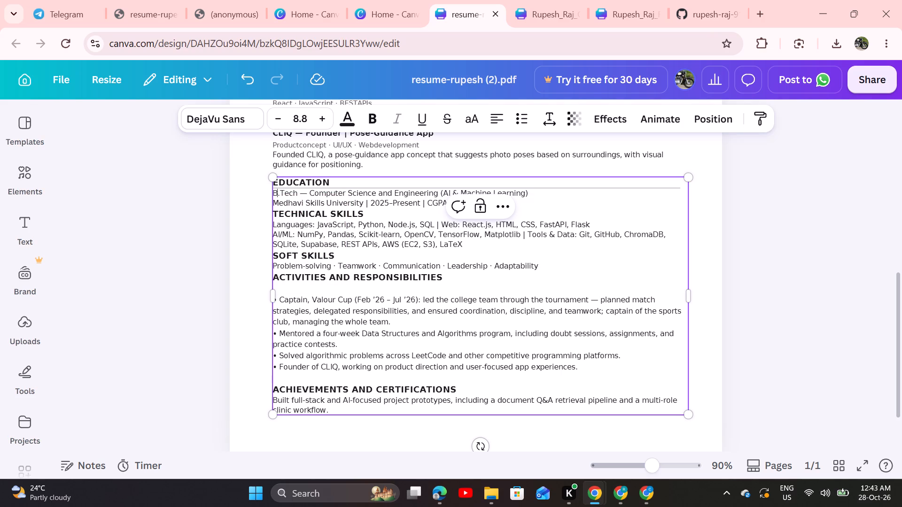
pyautogui.press('Left')
pyautogui.hotkey('shift', 'Return')
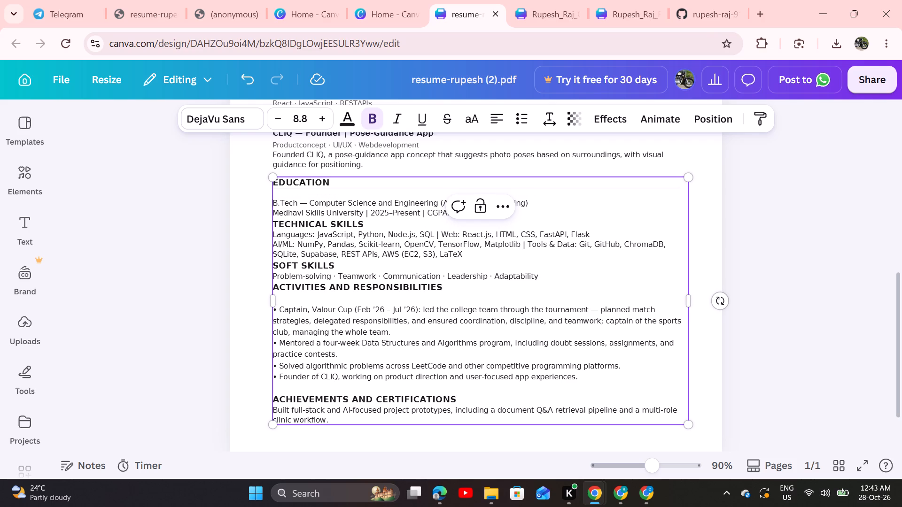
pyautogui.click(763, 259)
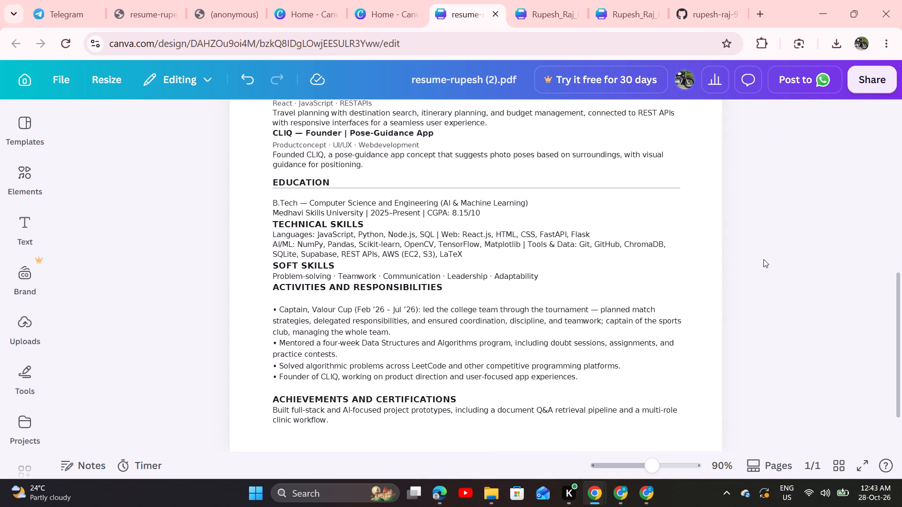
# Move the grey EDUCATION divider slightly down into the blank line above the B.Tech entry, aligned with the text's left edge.
pyautogui.click(550, 187)
pyautogui.click(552, 188)
pyautogui.doubleClick(552, 188)
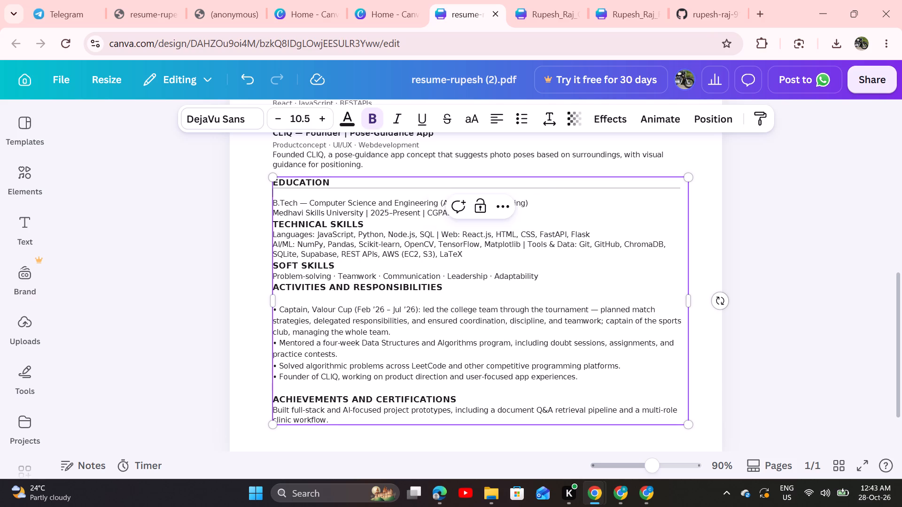
pyautogui.click(514, 203)
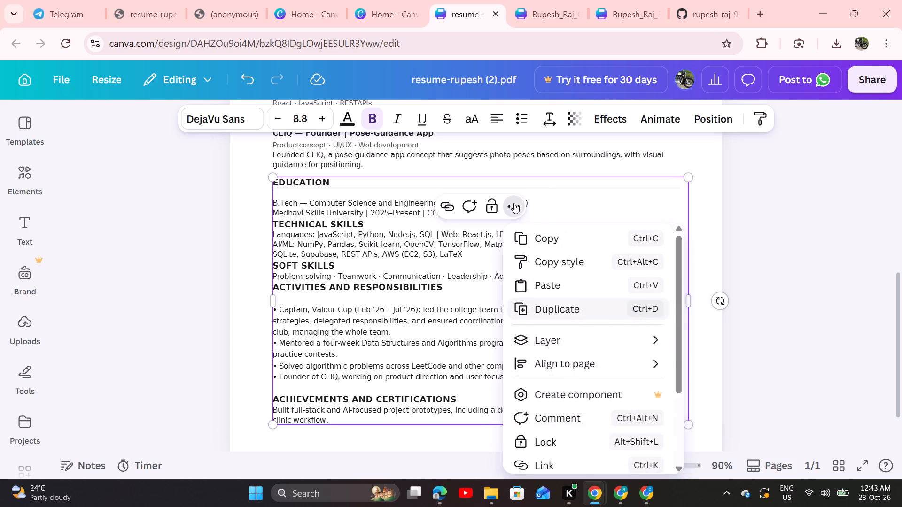
pyautogui.scroll(-1, 565, 426)
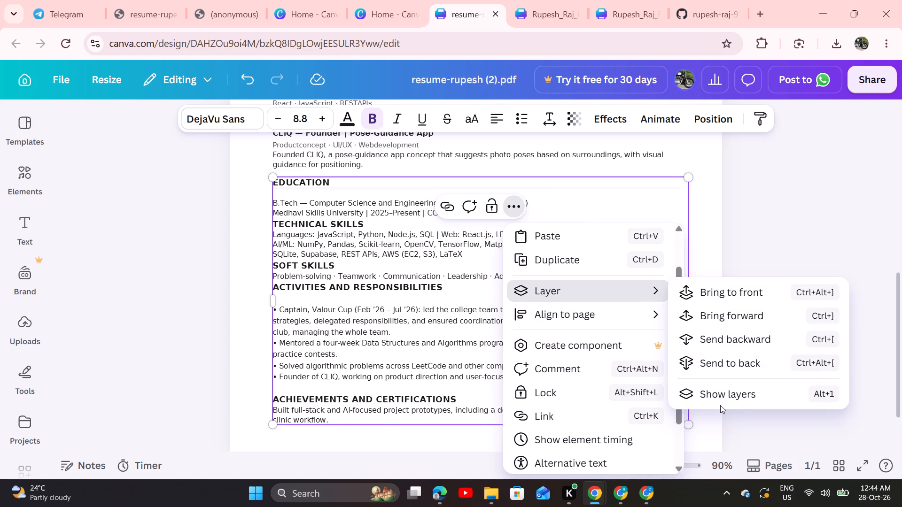
pyautogui.click(720, 405)
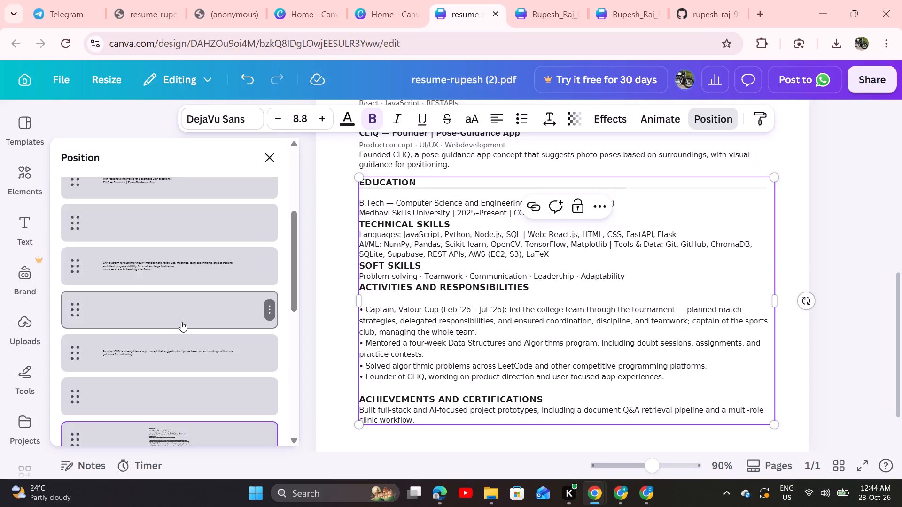
pyautogui.scroll(-5, 181, 322)
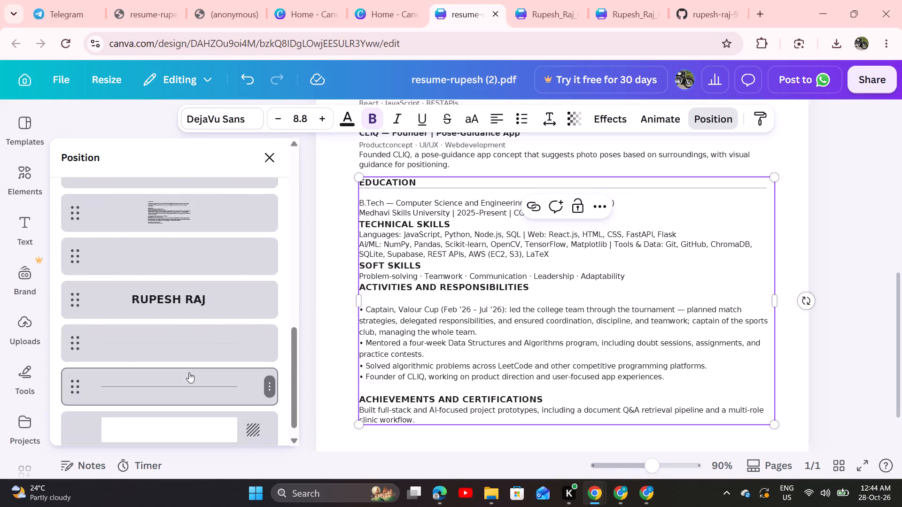
pyautogui.click(189, 372)
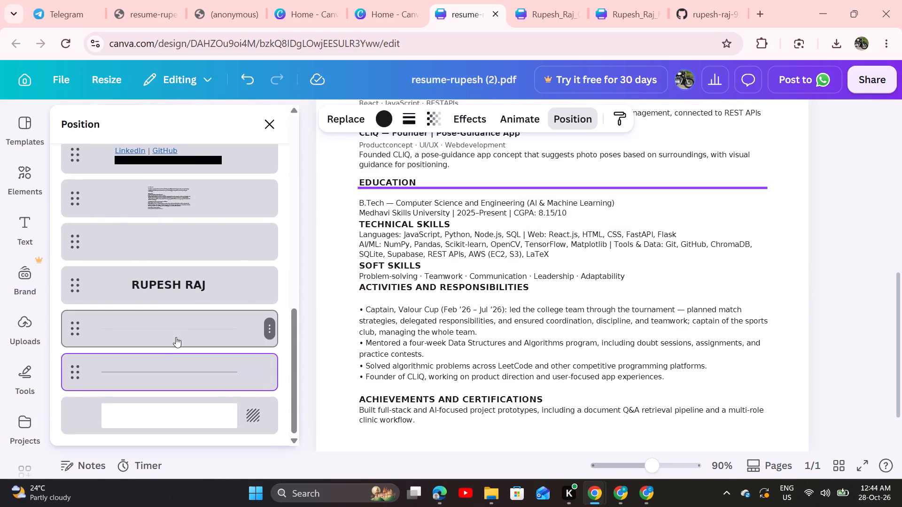
pyautogui.click(174, 333)
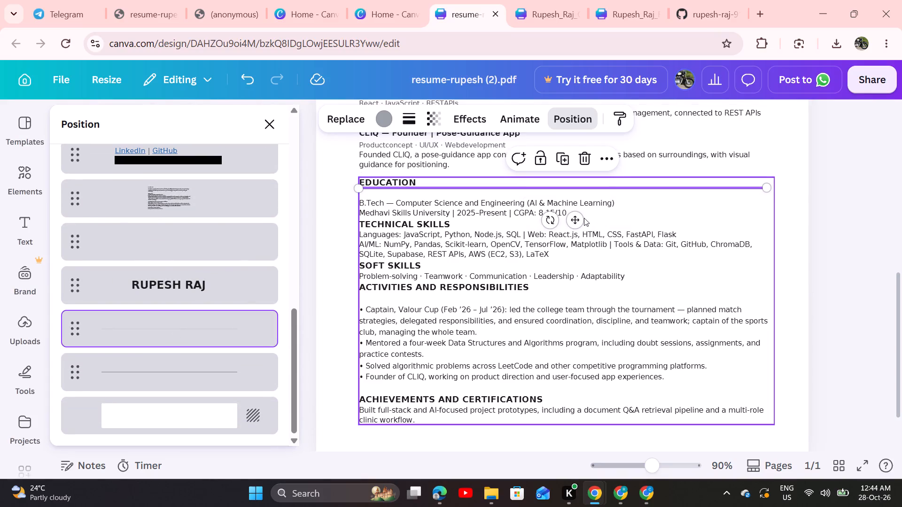
pyautogui.moveTo(578, 219); pyautogui.dragTo(580, 224)
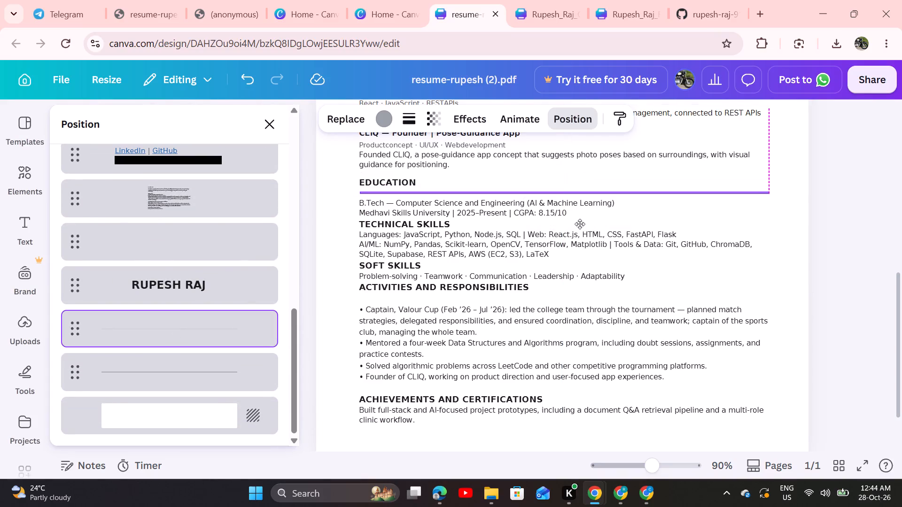
pyautogui.moveTo(580, 224); pyautogui.dragTo(579, 224)
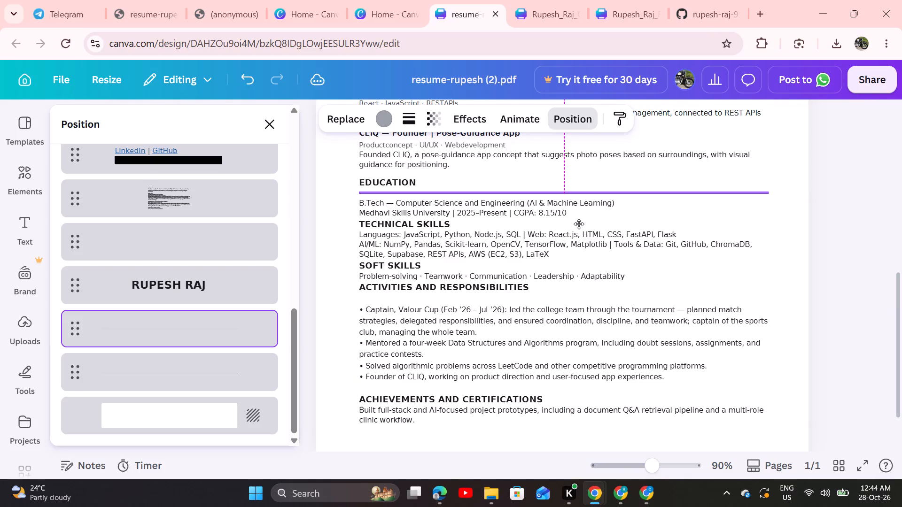
pyautogui.moveTo(579, 224); pyautogui.dragTo(578, 224)
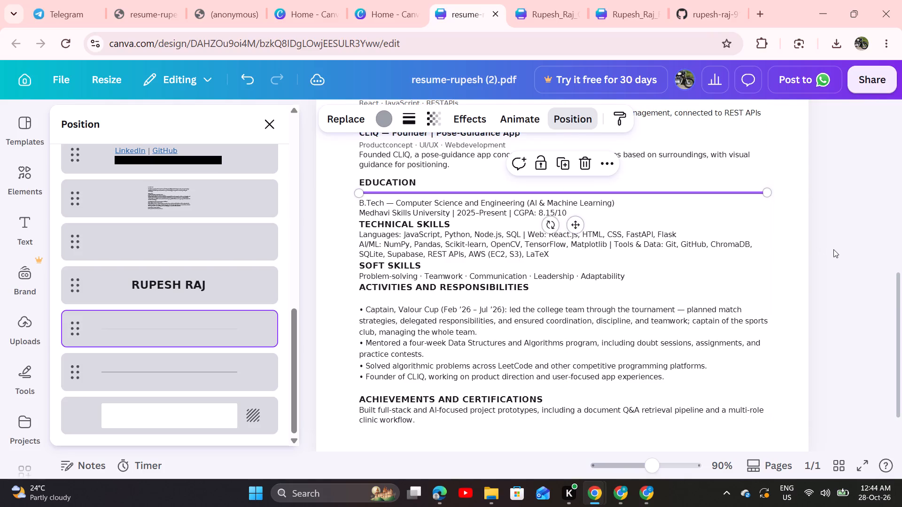
pyautogui.click(833, 249)
pyautogui.click(833, 249)
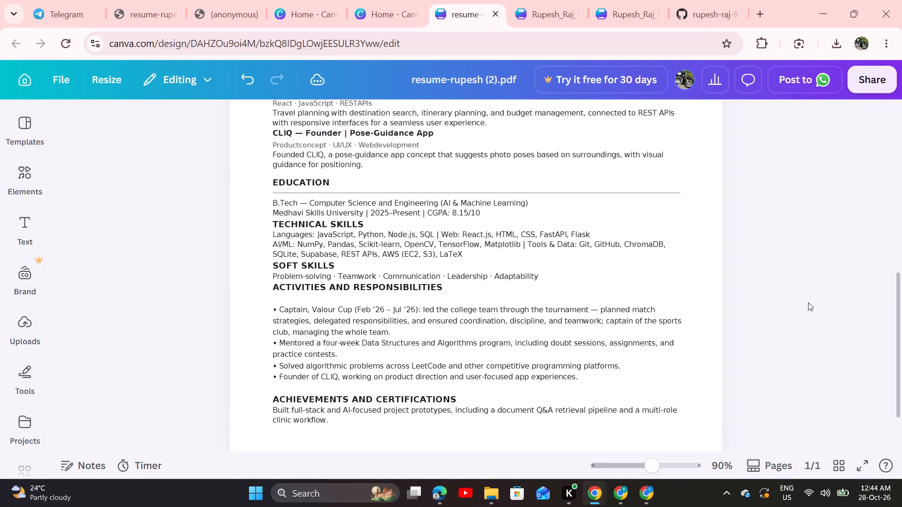
# Review the edited resume's full layout and compare its sections, dividers and header with the original one-page PDF in the Lovable window.
pyautogui.scroll(2, 808, 302)
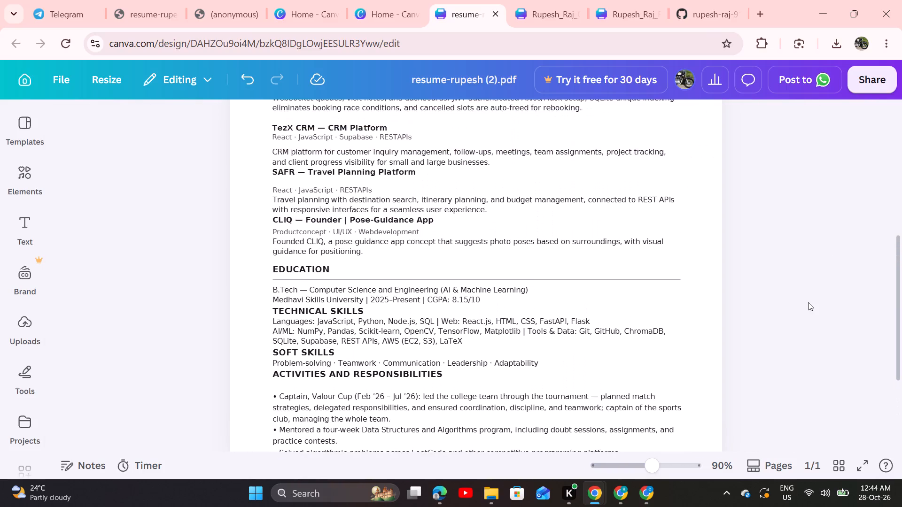
pyautogui.scroll(3, 808, 302)
pyautogui.scroll(-2, 808, 302)
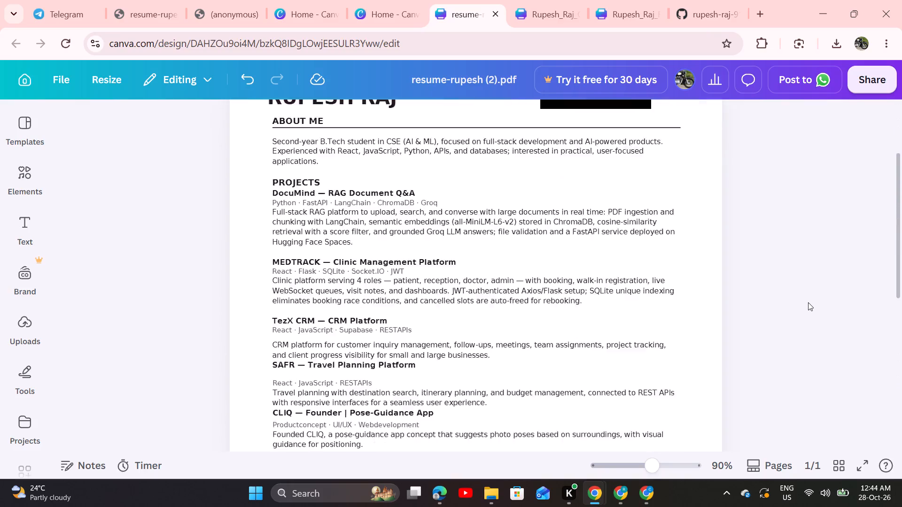
pyautogui.scroll(-5, 808, 302)
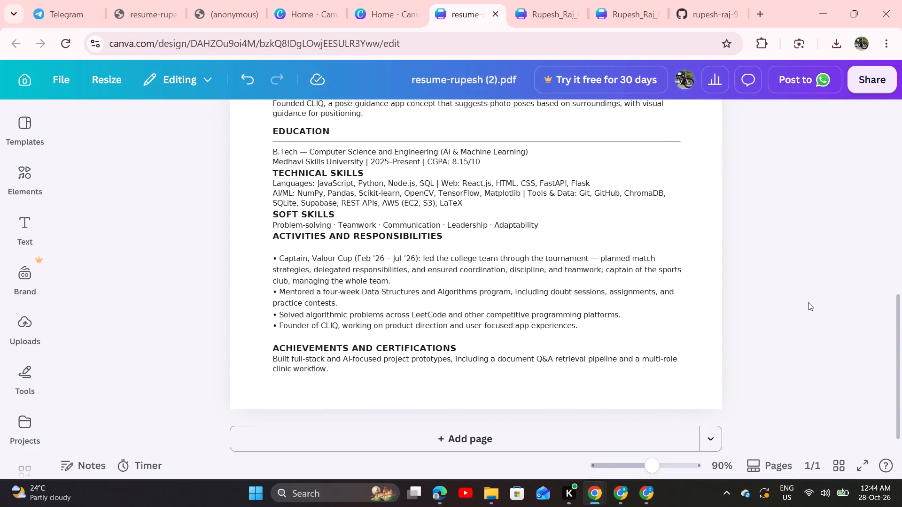
pyautogui.scroll(4, 808, 302)
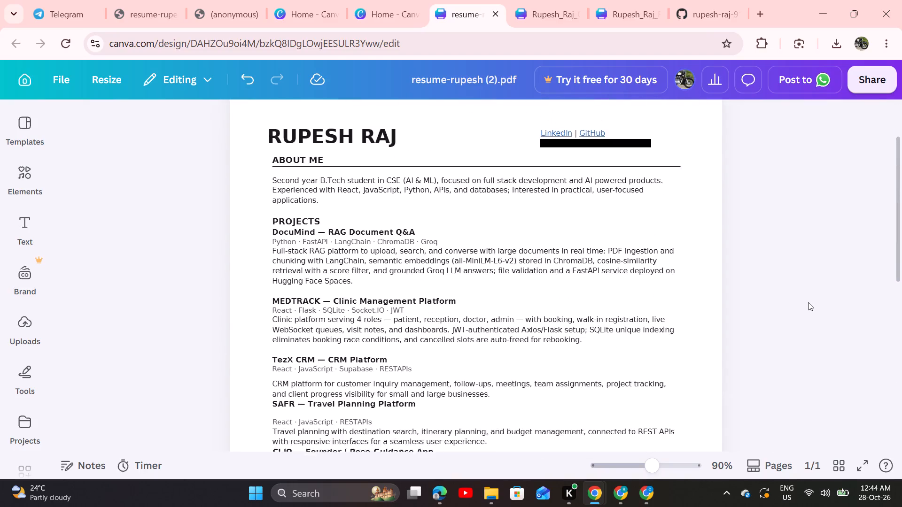
pyautogui.scroll(3, 808, 302)
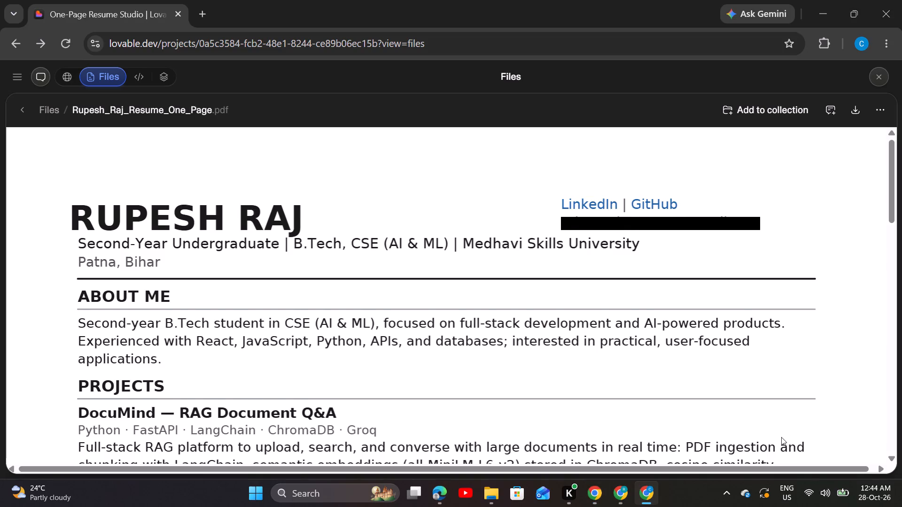
pyautogui.scroll(-4, 781, 437)
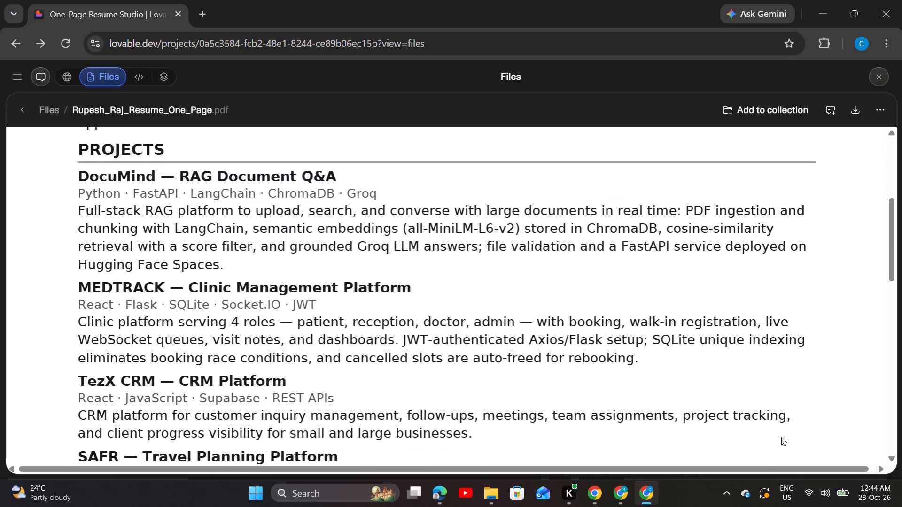
pyautogui.scroll(-7, 781, 437)
pyautogui.scroll(1, 781, 437)
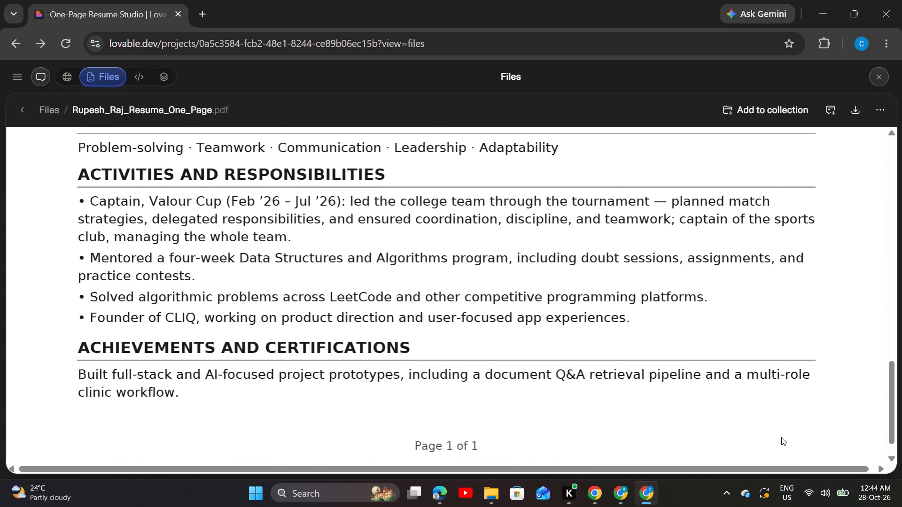
pyautogui.scroll(1, 781, 437)
pyautogui.hscroll(1, 781, 437)
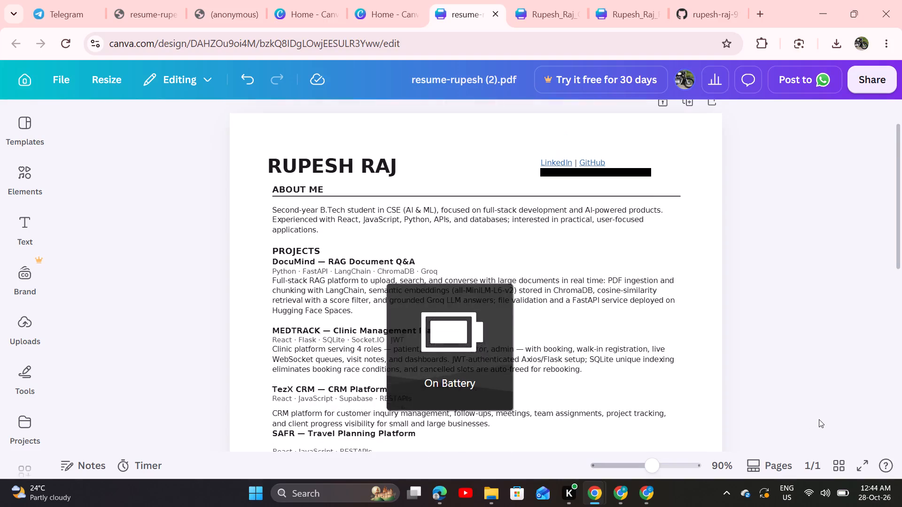
# Move the name heading slightly right so its left edge aligns with the ABOUT ME text.
pyautogui.click(336, 175)
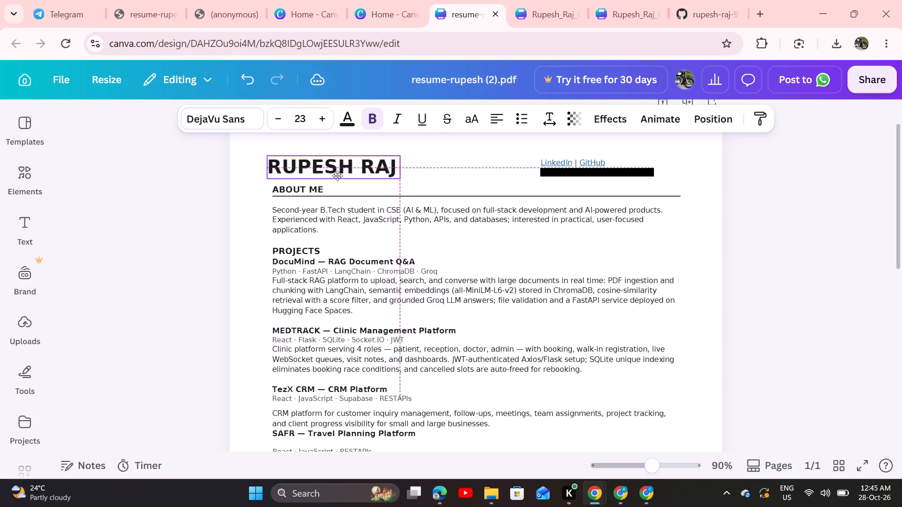
pyautogui.click(202, 209)
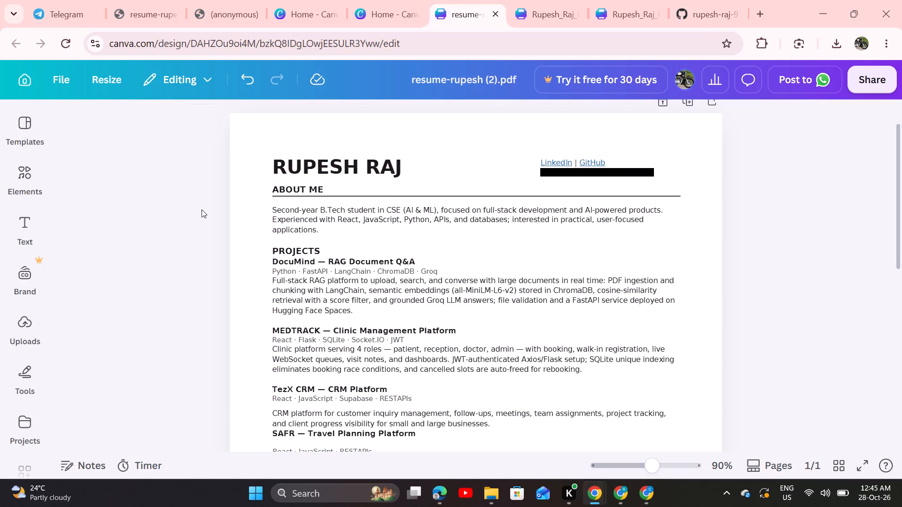
# Examine the whole resume page, from the header down to the activities section, for remaining alignment and spacing problems.
pyautogui.scroll(-6, 253, 236)
pyautogui.scroll(2, 253, 236)
pyautogui.hscroll(1, 253, 236)
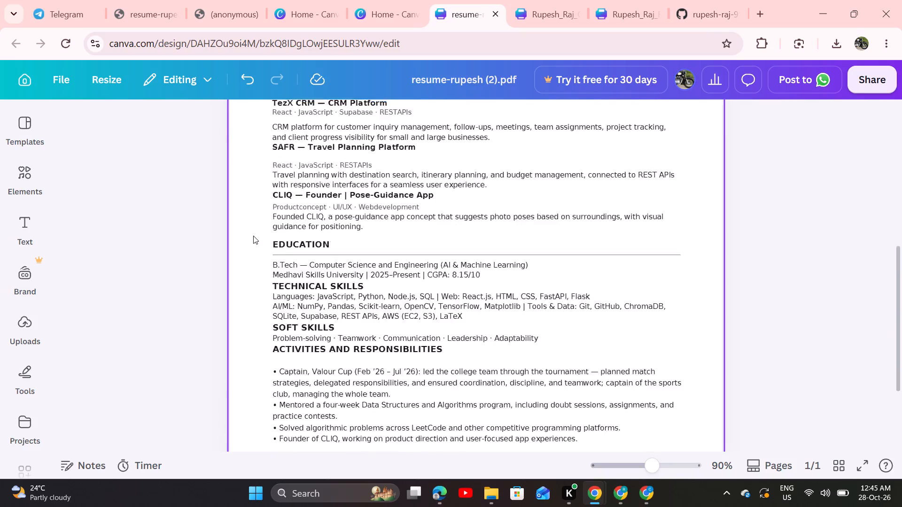
pyautogui.hscroll(1, 253, 236)
pyautogui.scroll(2, 253, 236)
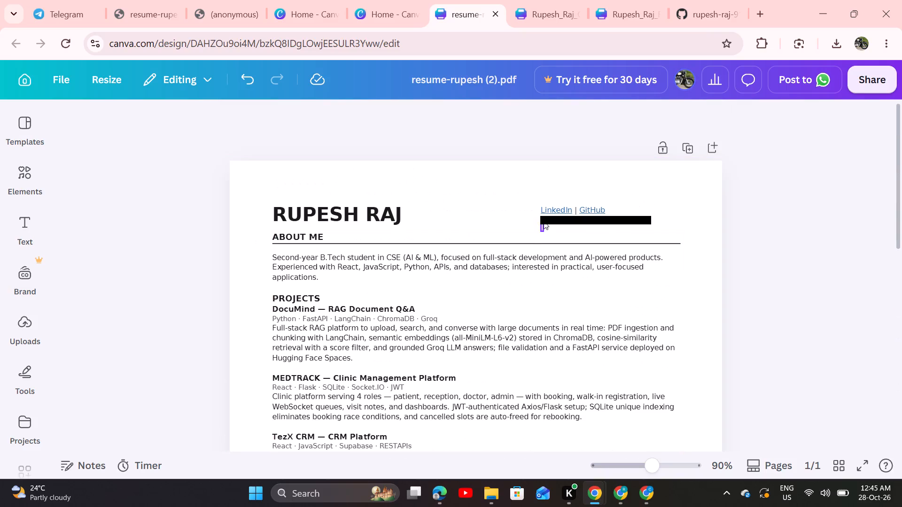
pyautogui.scroll(-2, 430, 180)
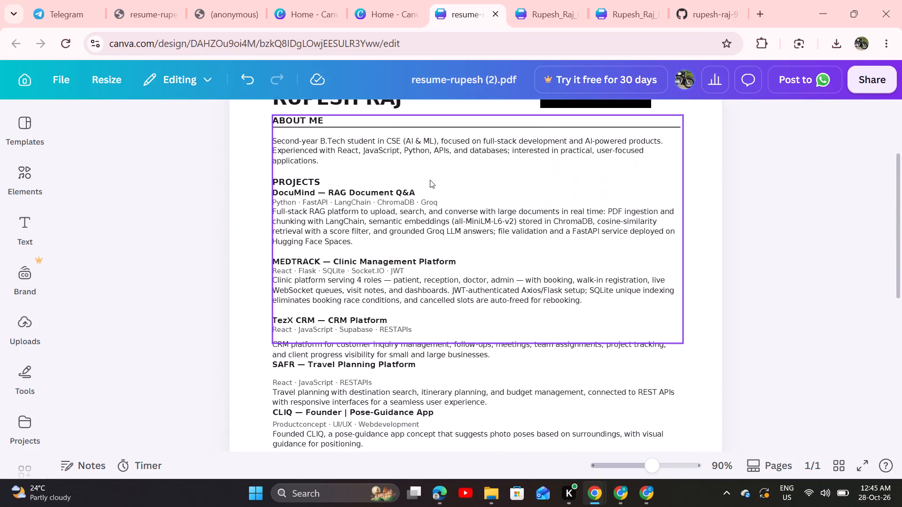
pyautogui.scroll(-4, 430, 180)
pyautogui.scroll(5, 430, 180)
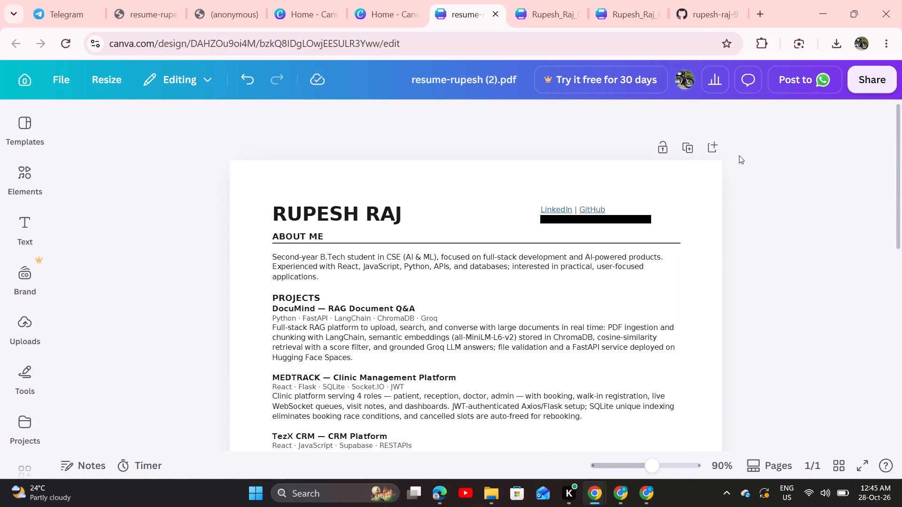
# Save the resume design.
pyautogui.hotkey('ctrl', 's')
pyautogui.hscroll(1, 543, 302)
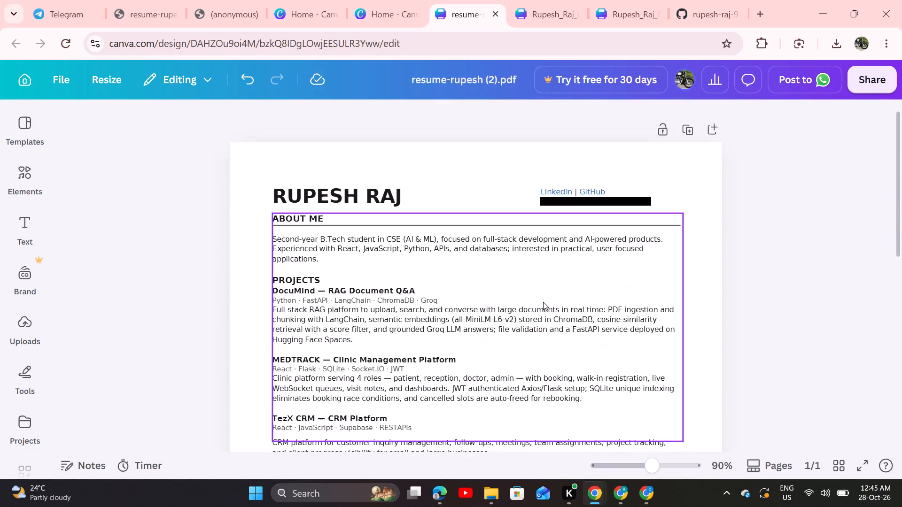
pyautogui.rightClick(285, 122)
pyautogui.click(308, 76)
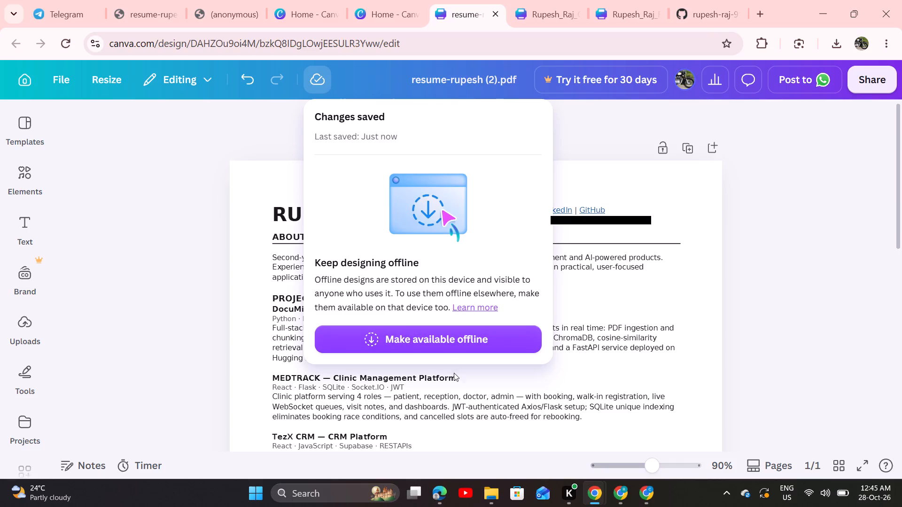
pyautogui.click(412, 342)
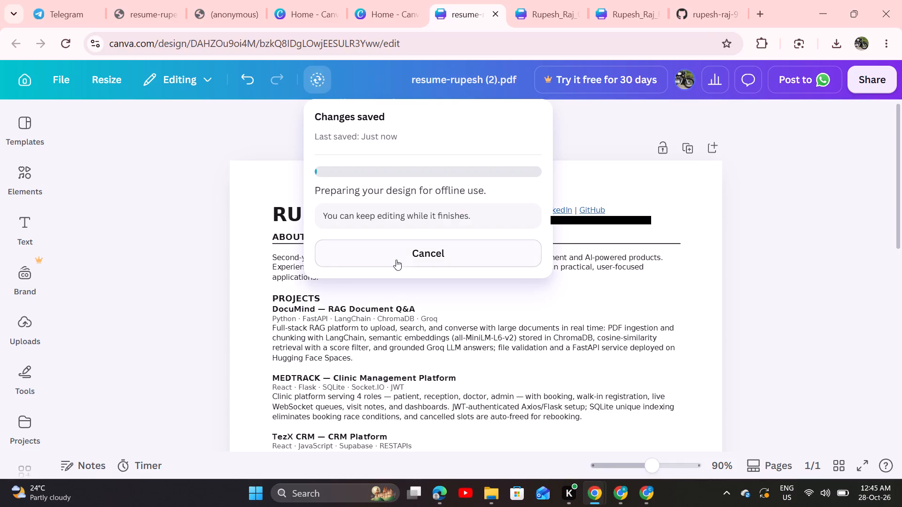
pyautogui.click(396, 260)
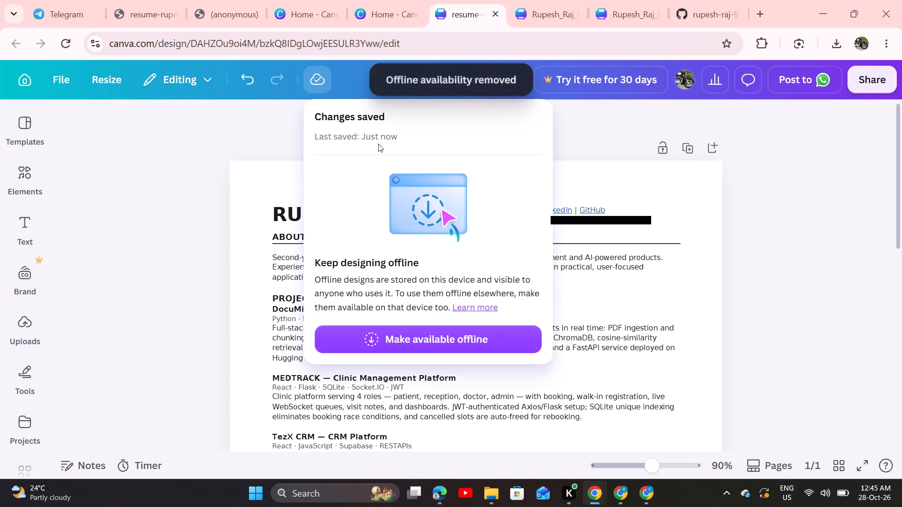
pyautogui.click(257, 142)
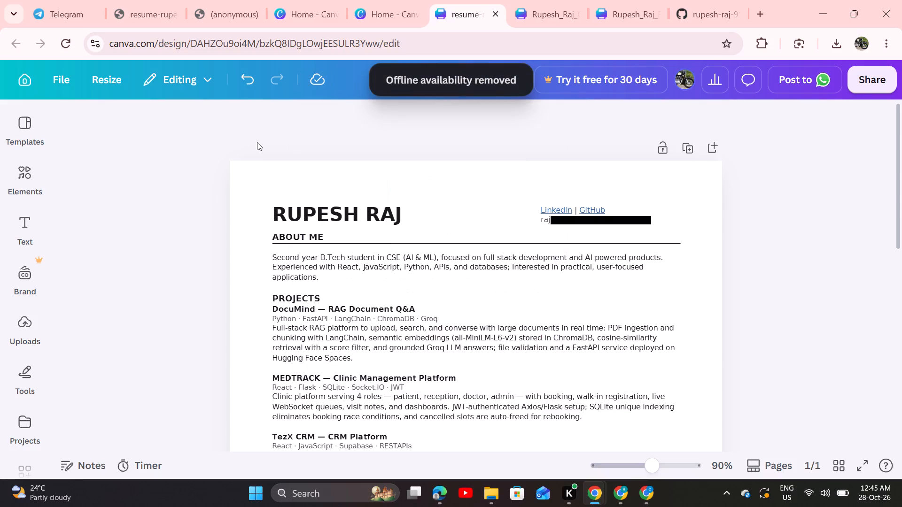
# Download the resume design as a PDF with the Digital preset, leaving PDF compression off.
pyautogui.click(855, 78)
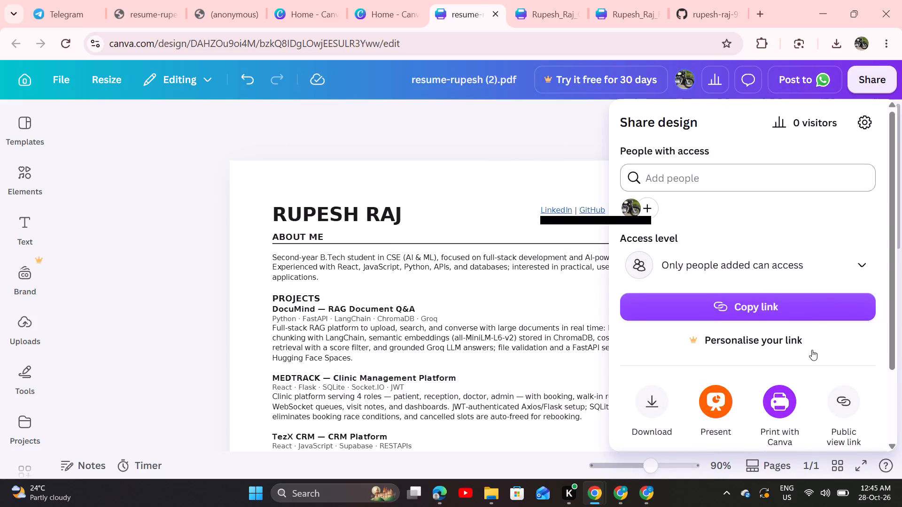
pyautogui.click(654, 403)
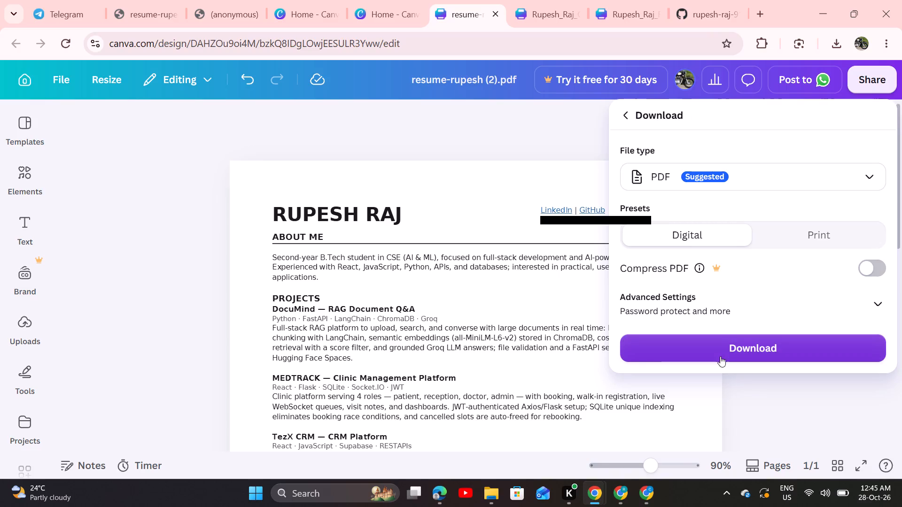
pyautogui.scroll(-1, 539, 370)
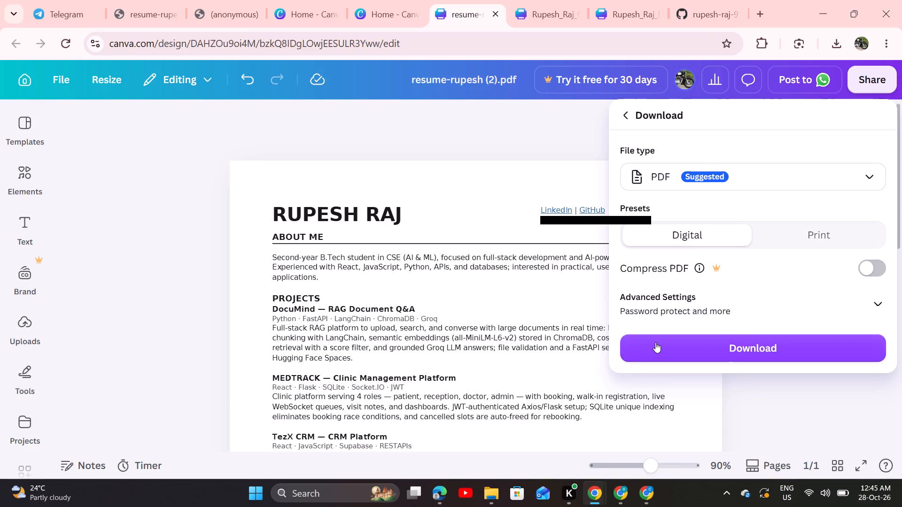
pyautogui.click(655, 342)
pyautogui.scroll(-2, 655, 342)
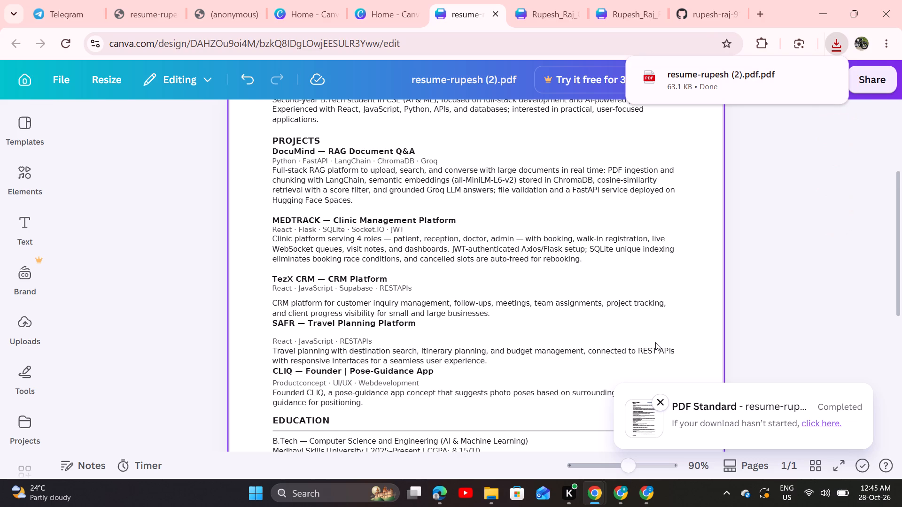
# Examine the exported resume's page from the header down to ACHIEVEMENTS AND CERTIFICATIONS for remaining layout and spacing problems.
pyautogui.scroll(-3, 655, 342)
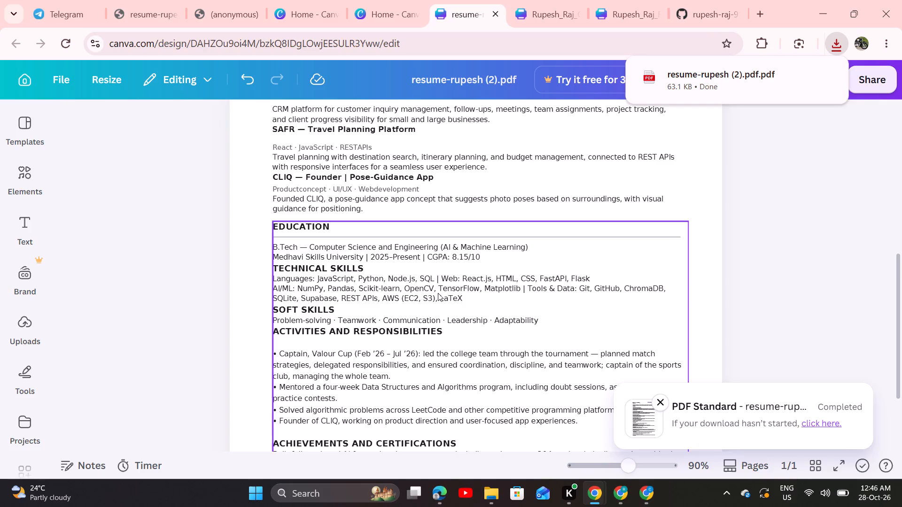
pyautogui.click(263, 264)
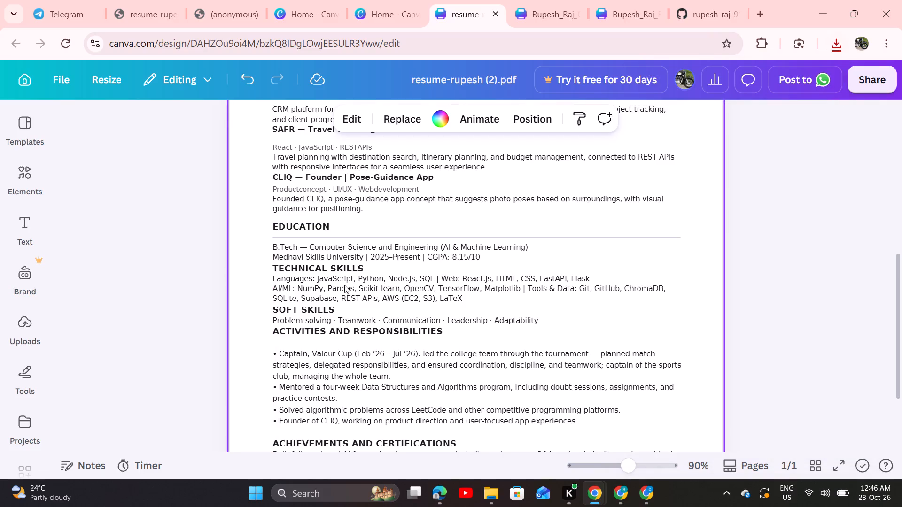
pyautogui.hscroll(1, 418, 331)
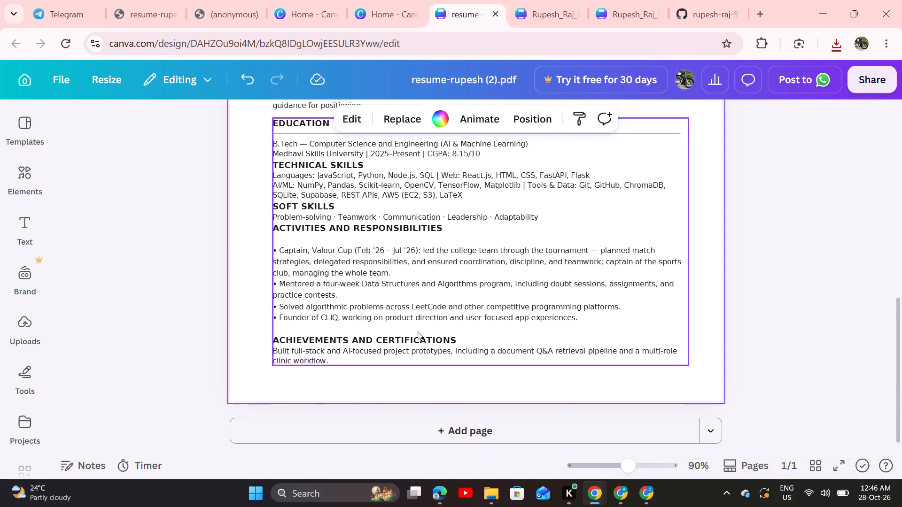
pyautogui.hscroll(1, 418, 331)
pyautogui.click(801, 366)
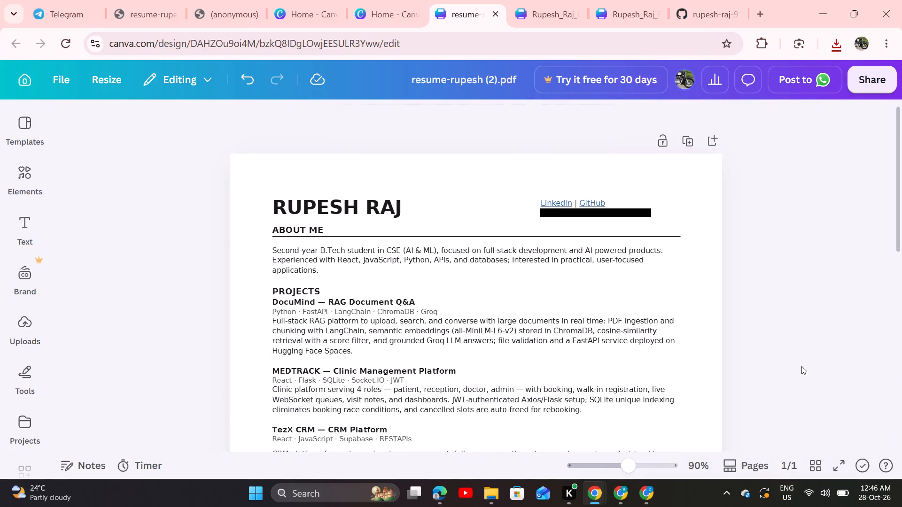
pyautogui.scroll(-4, 634, 360)
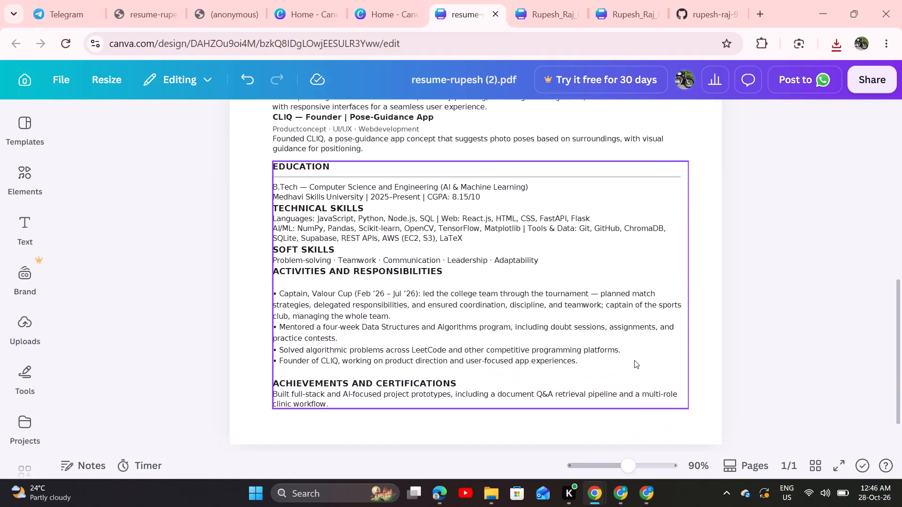
pyautogui.scroll(-2, 634, 360)
pyautogui.scroll(6, 634, 360)
pyautogui.click(858, 372)
pyautogui.scroll(-1, 858, 372)
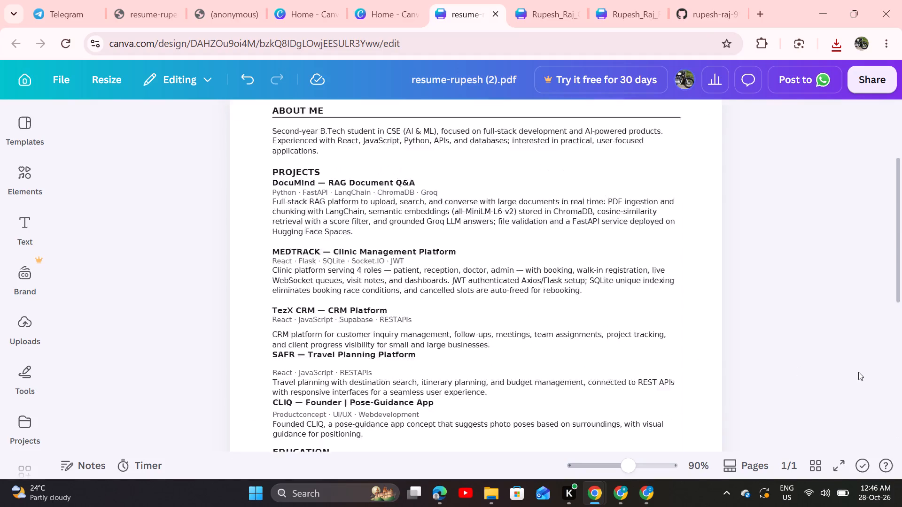
pyautogui.scroll(-4, 858, 372)
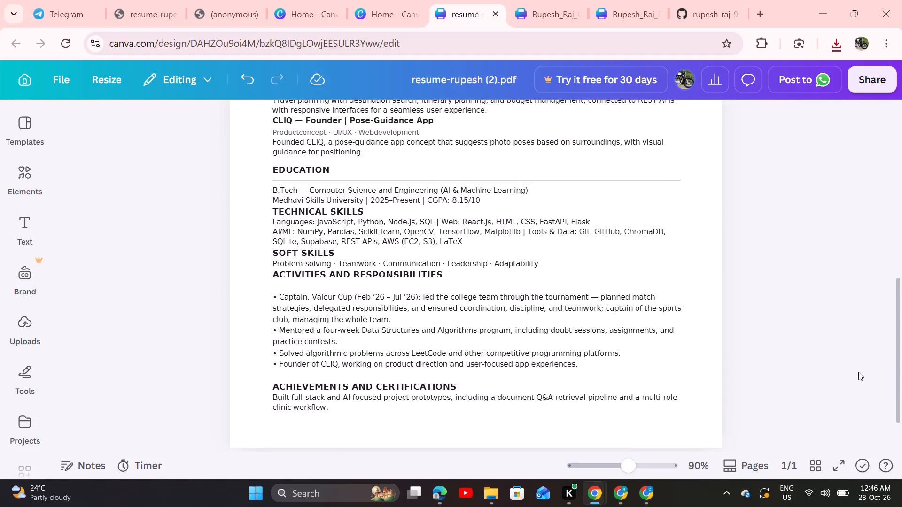
pyautogui.scroll(-1, 858, 372)
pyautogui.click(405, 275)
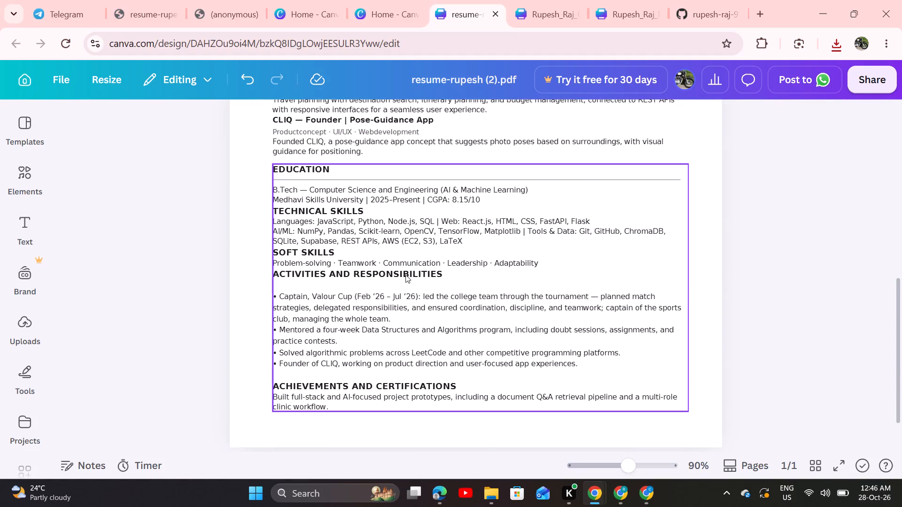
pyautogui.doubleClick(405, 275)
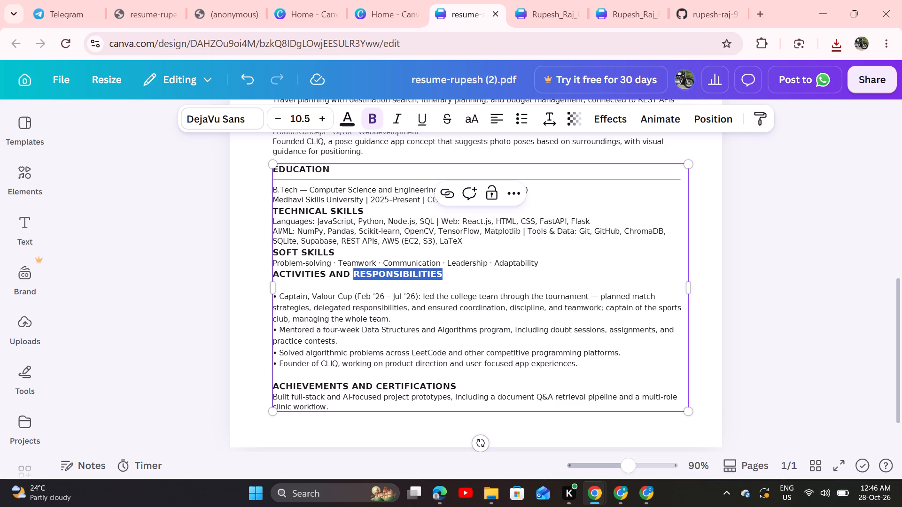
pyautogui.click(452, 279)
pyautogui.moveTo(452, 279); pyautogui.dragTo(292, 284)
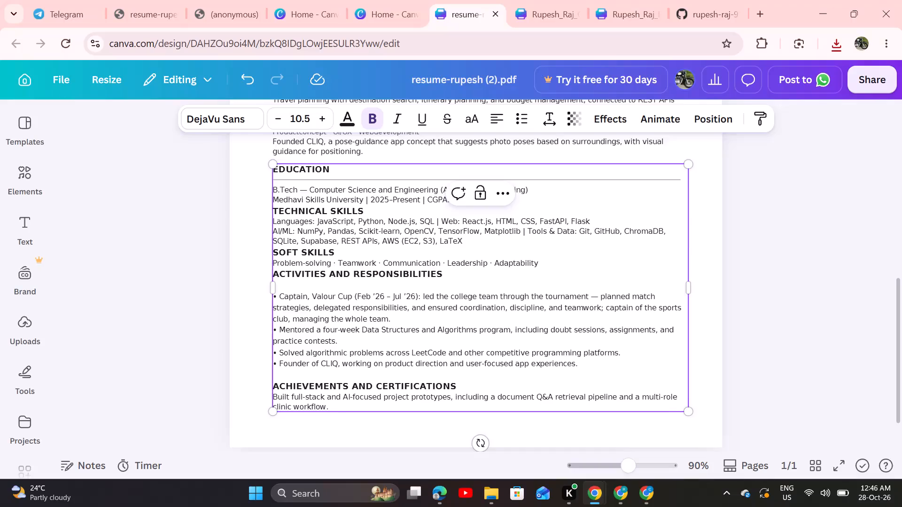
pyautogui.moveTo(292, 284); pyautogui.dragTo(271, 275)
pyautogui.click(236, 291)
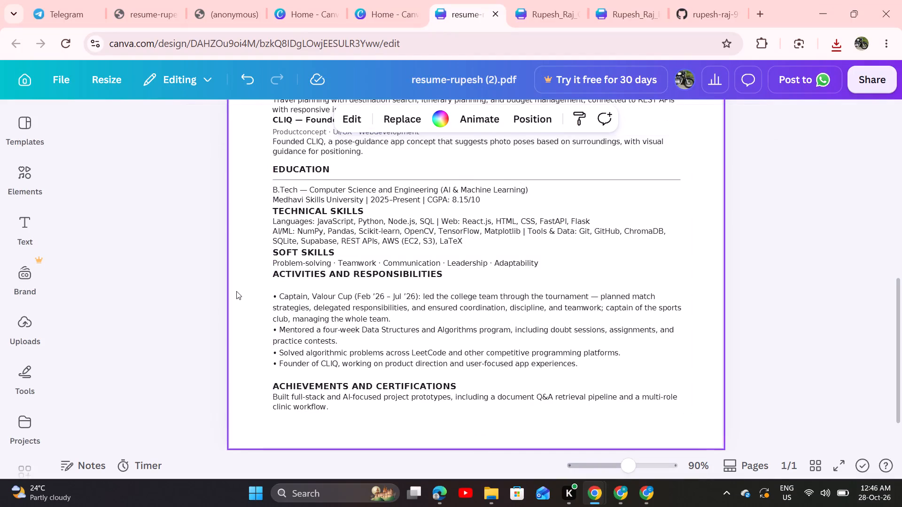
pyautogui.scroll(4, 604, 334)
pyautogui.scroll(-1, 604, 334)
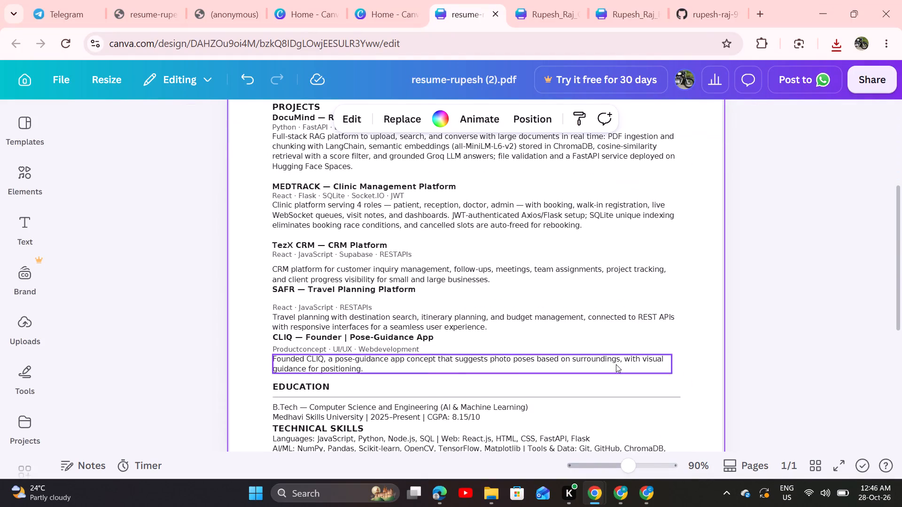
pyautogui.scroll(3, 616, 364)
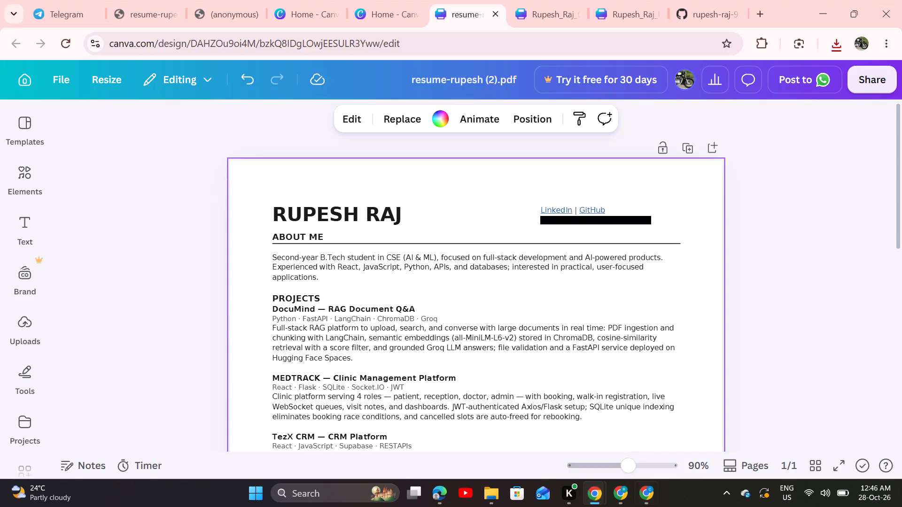
# Open the Windows search to look for another app.
pyautogui.click(350, 492)
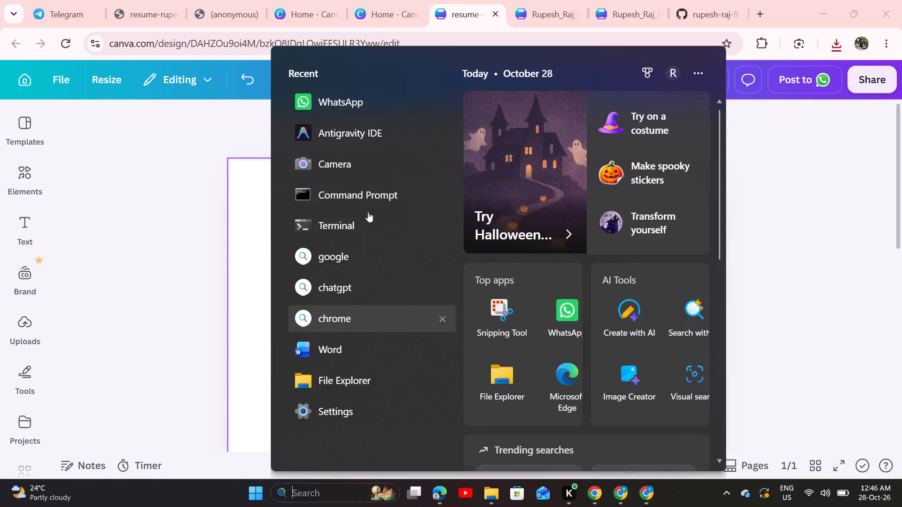